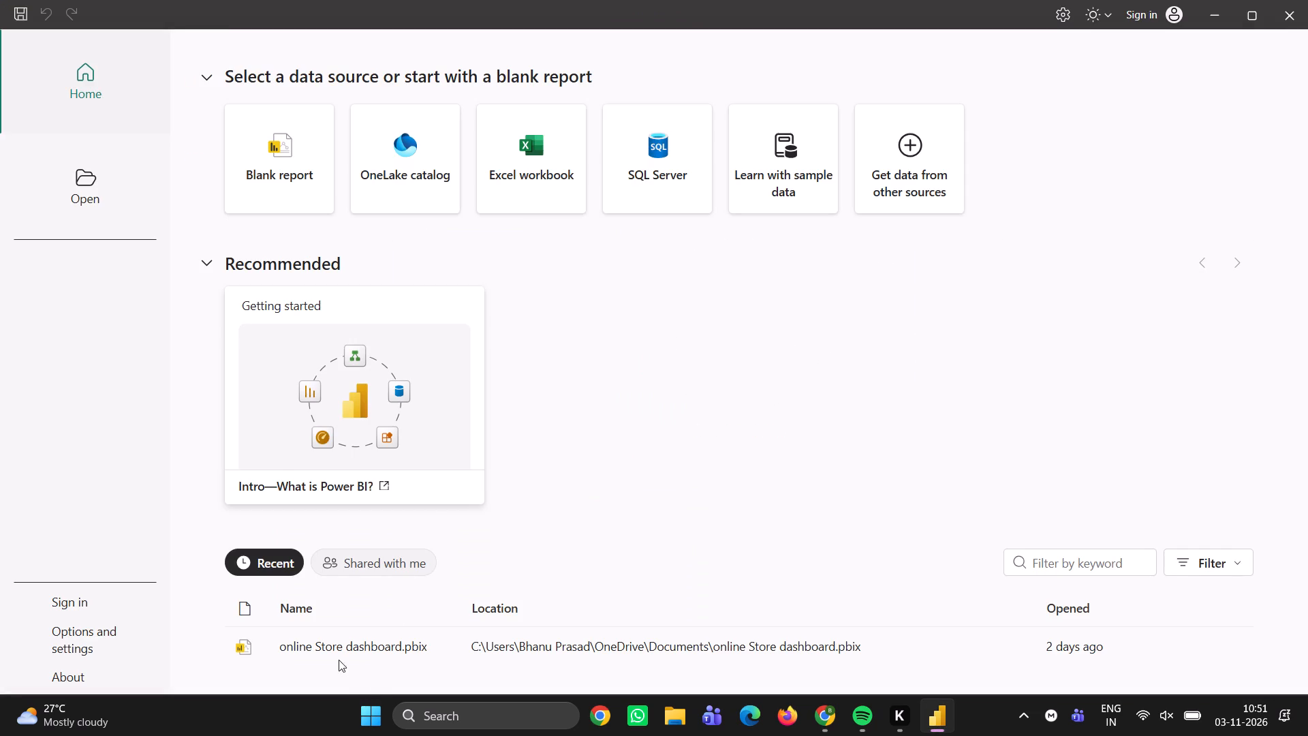
Open the recent report "online Store dashboard.pbix".
left_click(333, 650)
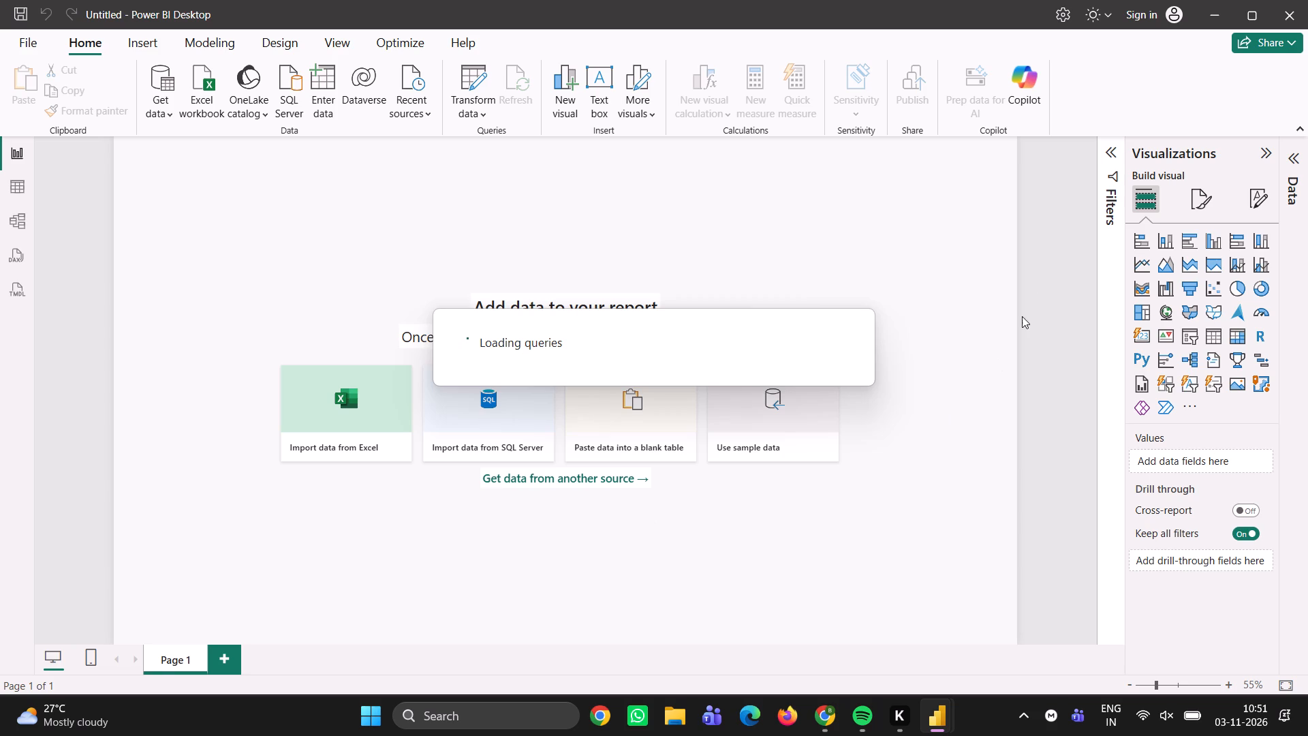
left_click(1142, 288)
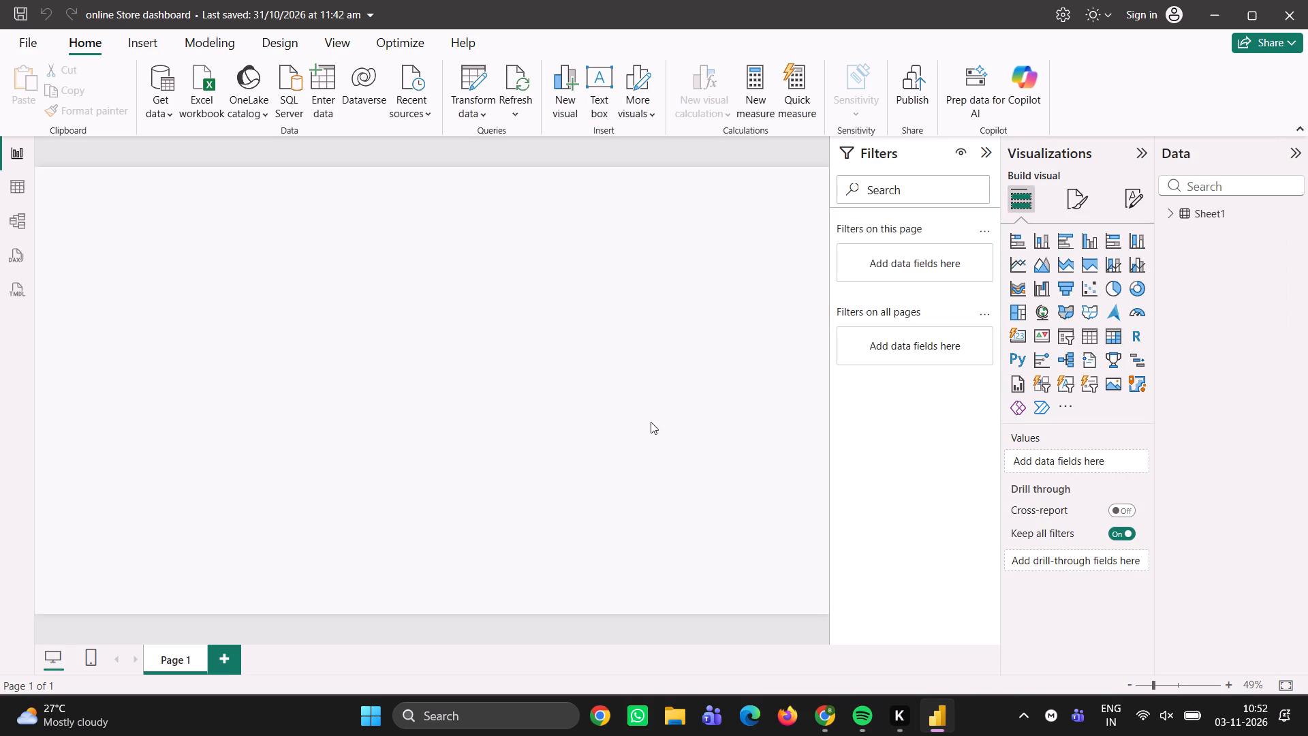
Add a ribbon chart, place it beneath the empty waterfall chart beside the map, and enlarge it to line up with both.
left_click(1010, 288)
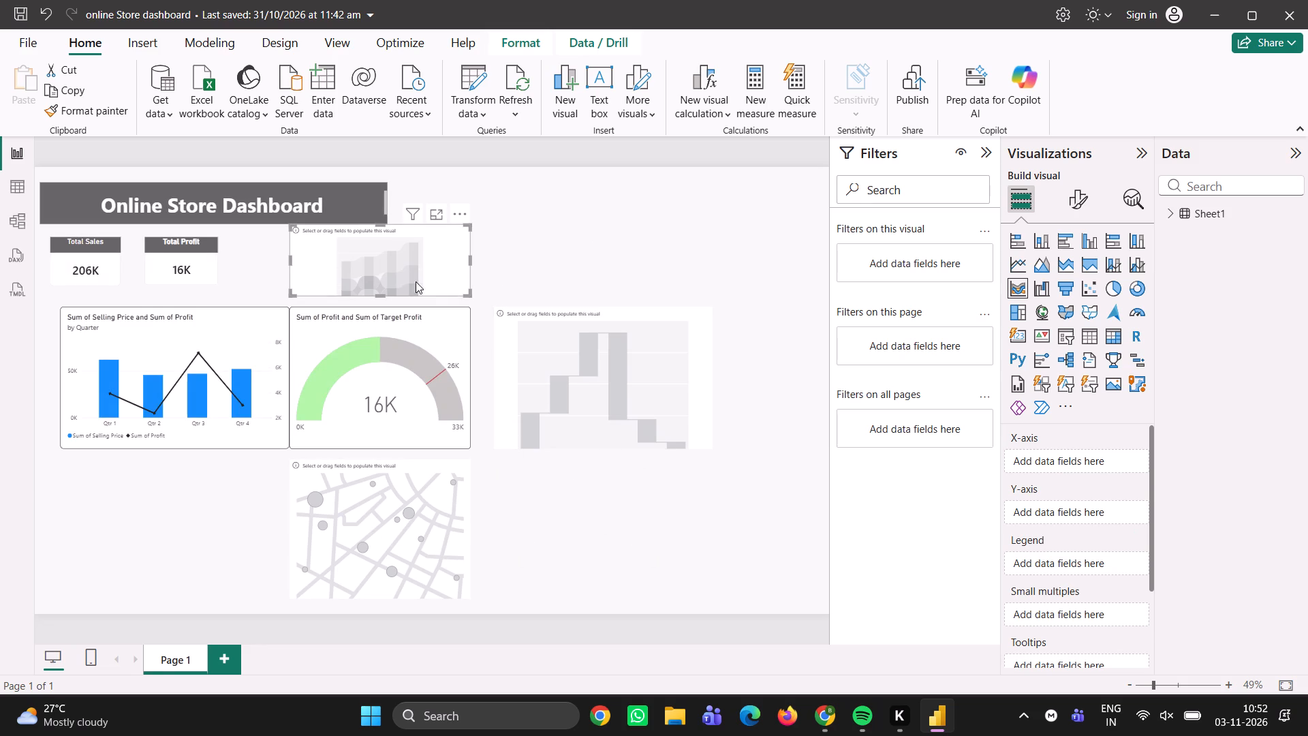
left_click_drag(411, 270, 636, 530)
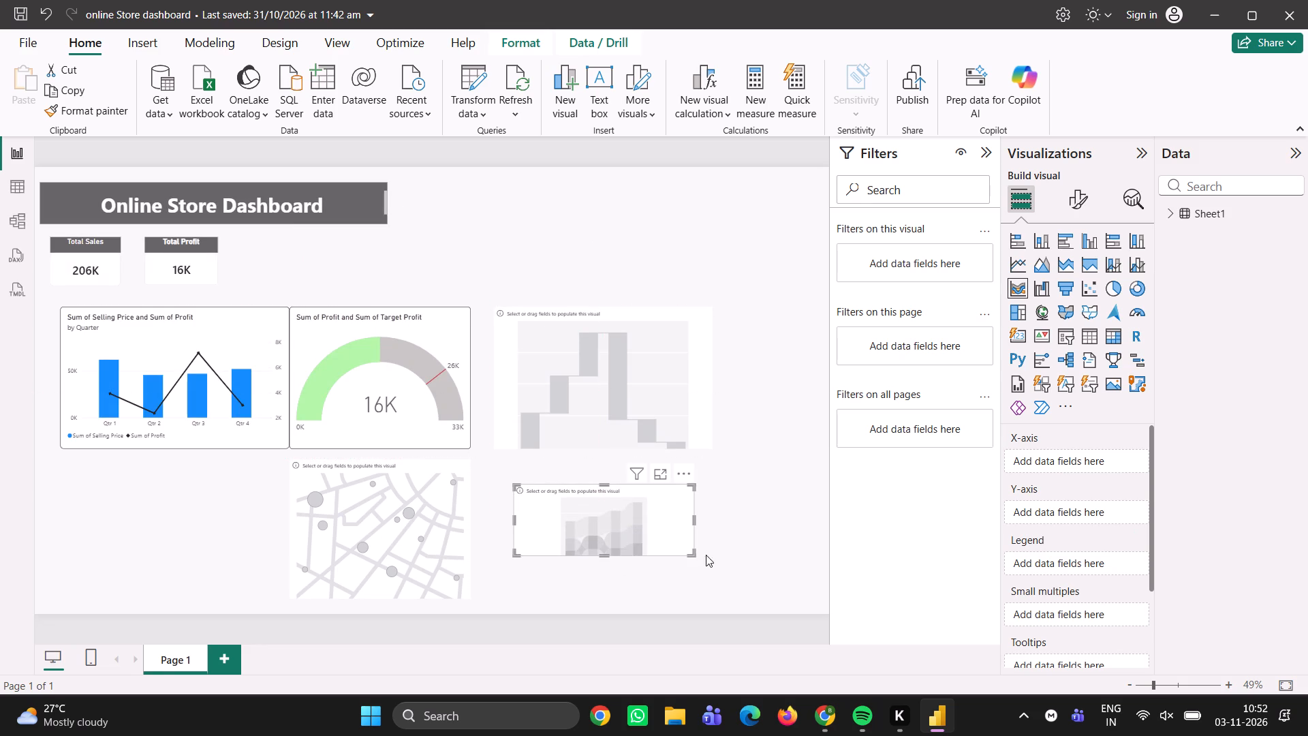
left_click_drag(691, 551, 717, 583)
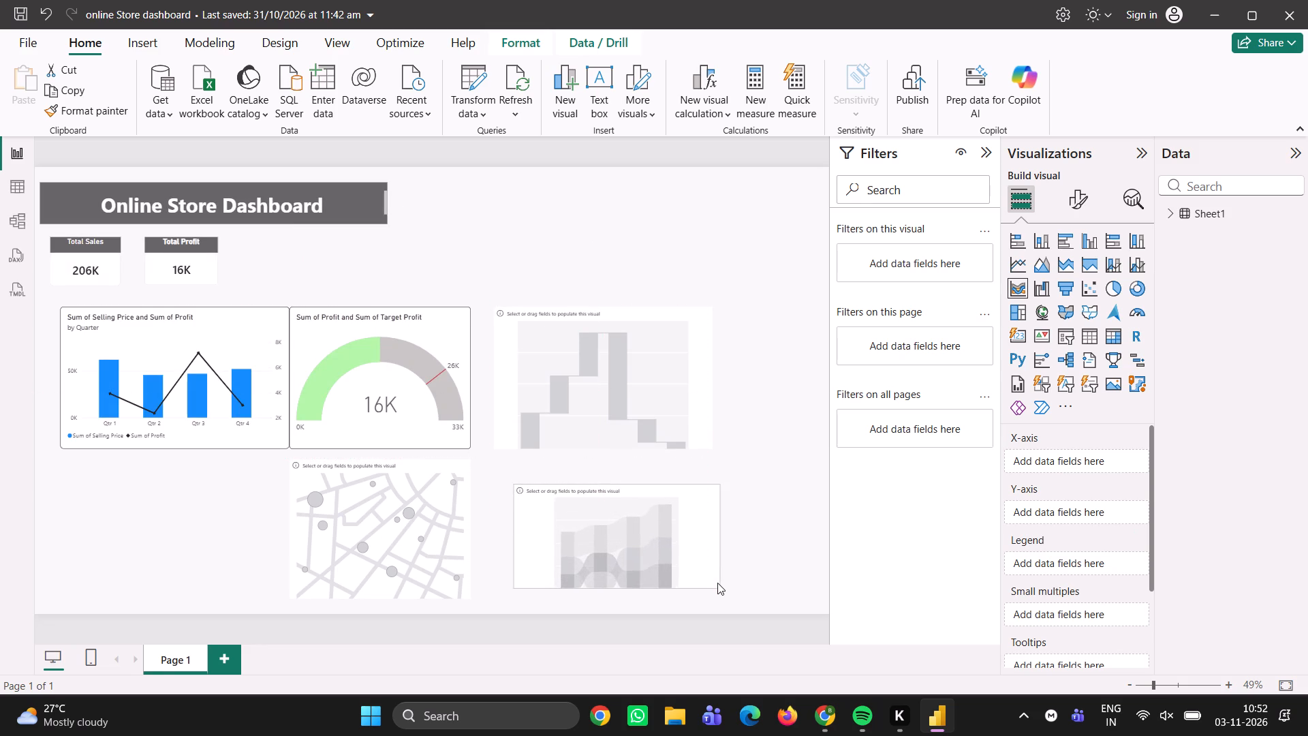
left_click_drag(717, 583, 717, 583)
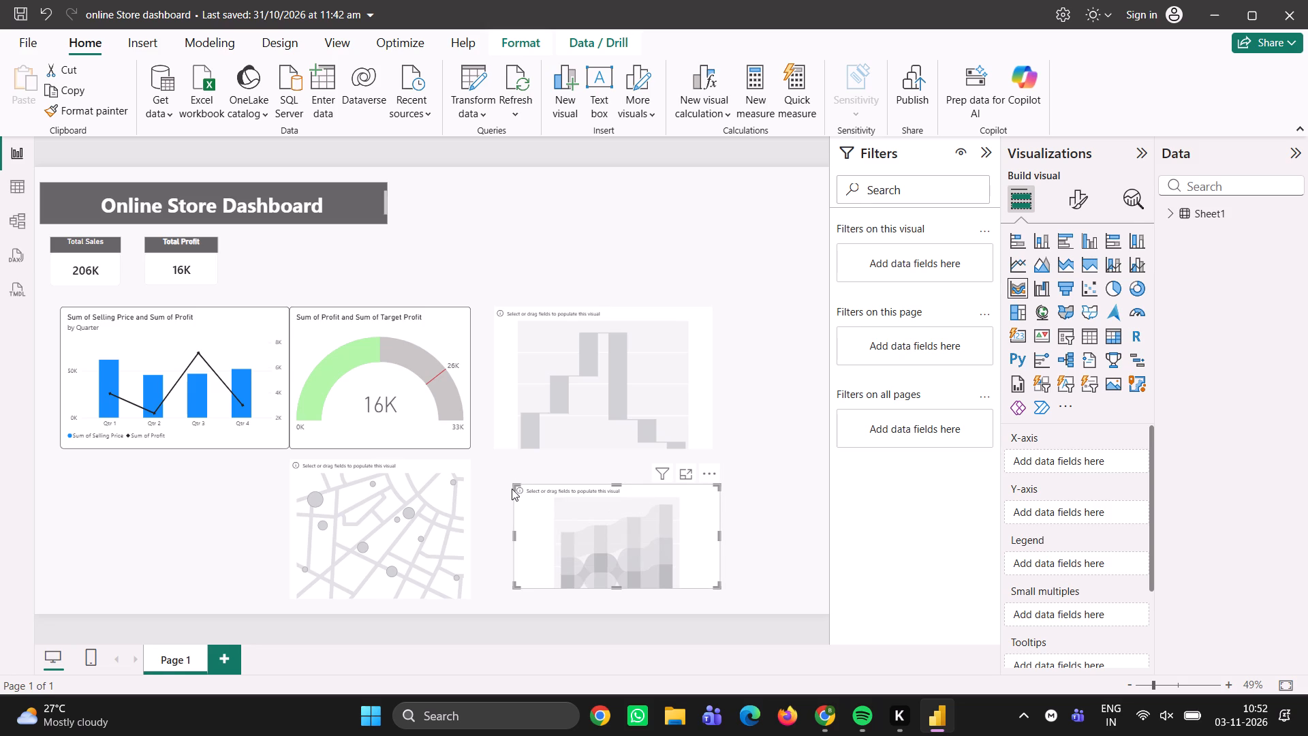
left_click(512, 489)
left_click(524, 489)
left_click_drag(516, 489, 499, 461)
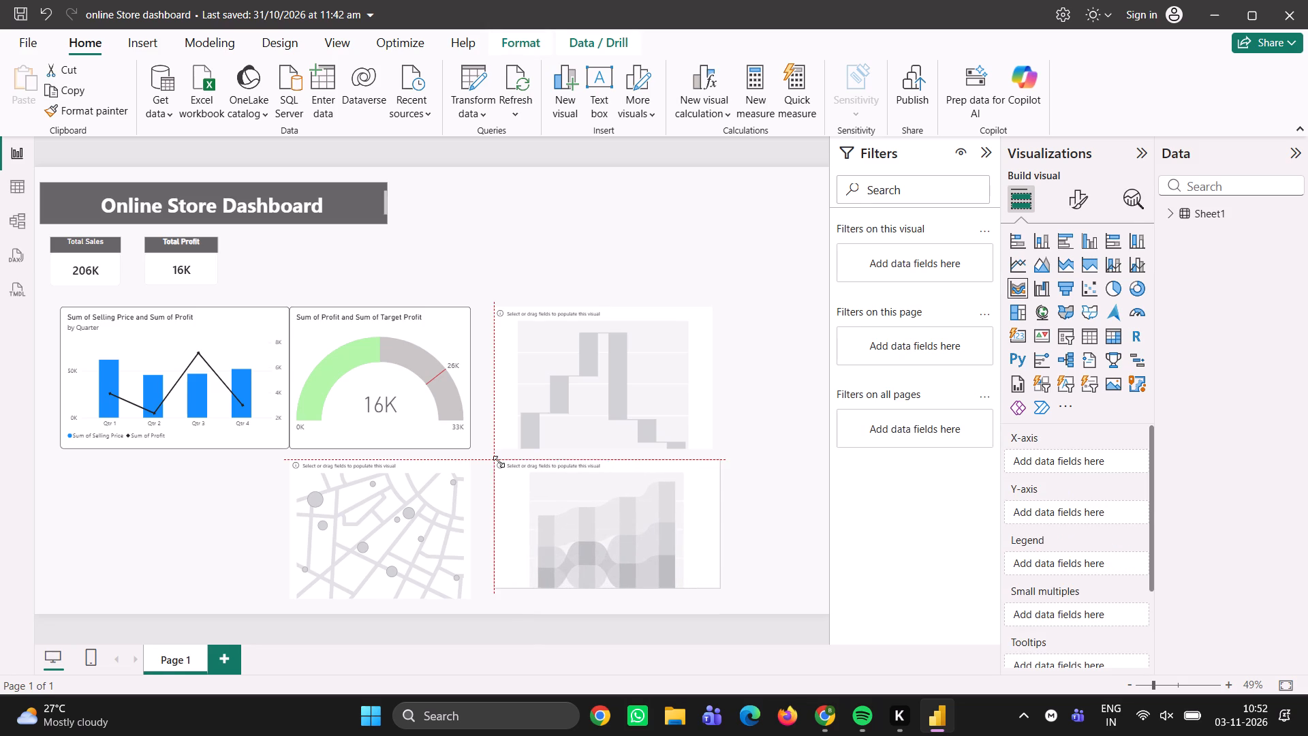
left_click(653, 493)
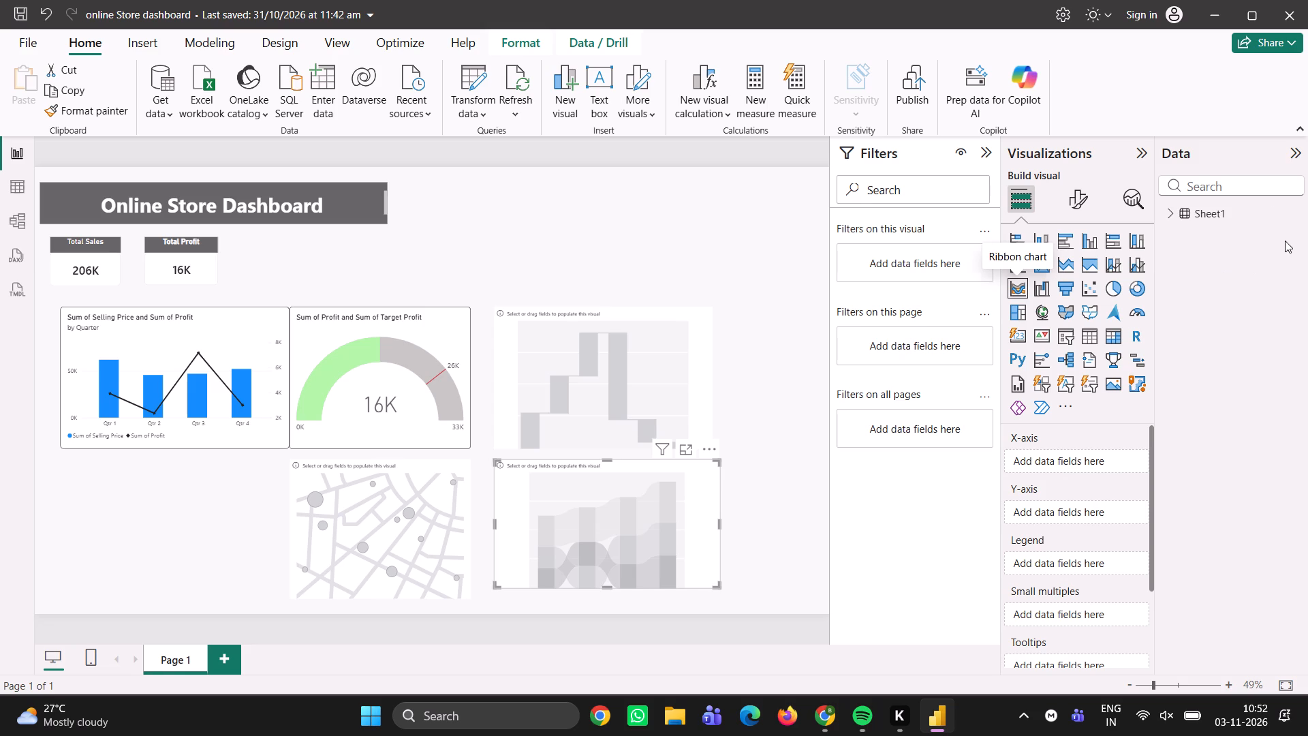
Assign Order Date to the ribbon chart's X-axis and Selling Price to its Y-axis from Sheet1.
left_click(1219, 202)
left_click(1219, 216)
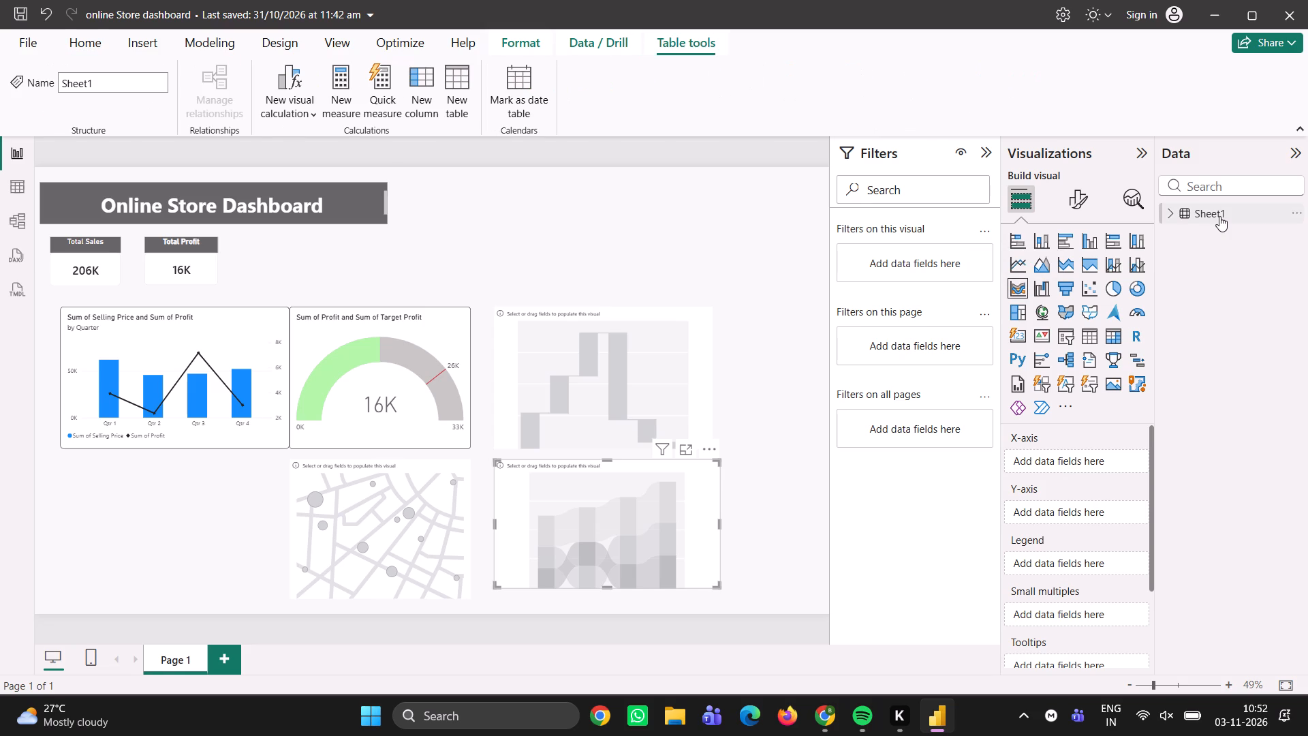
left_click(1219, 216)
left_click(1173, 209)
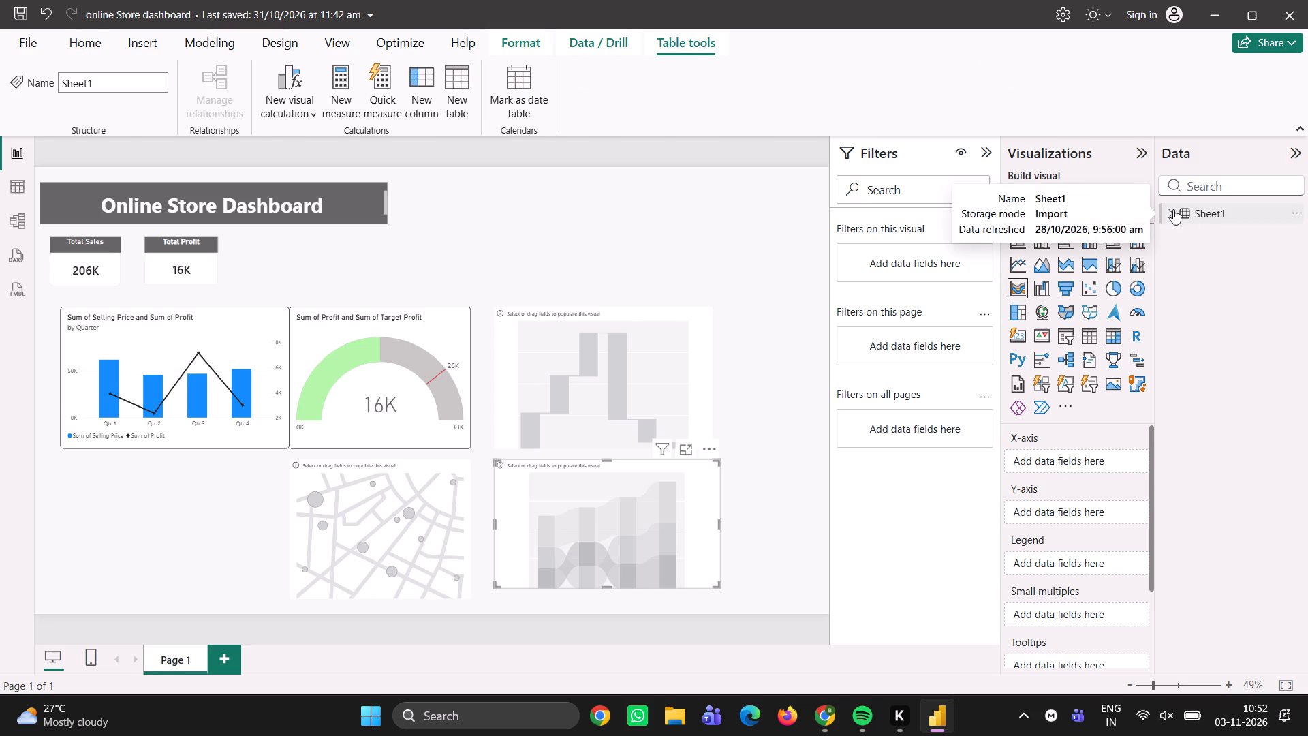
left_click(1196, 292)
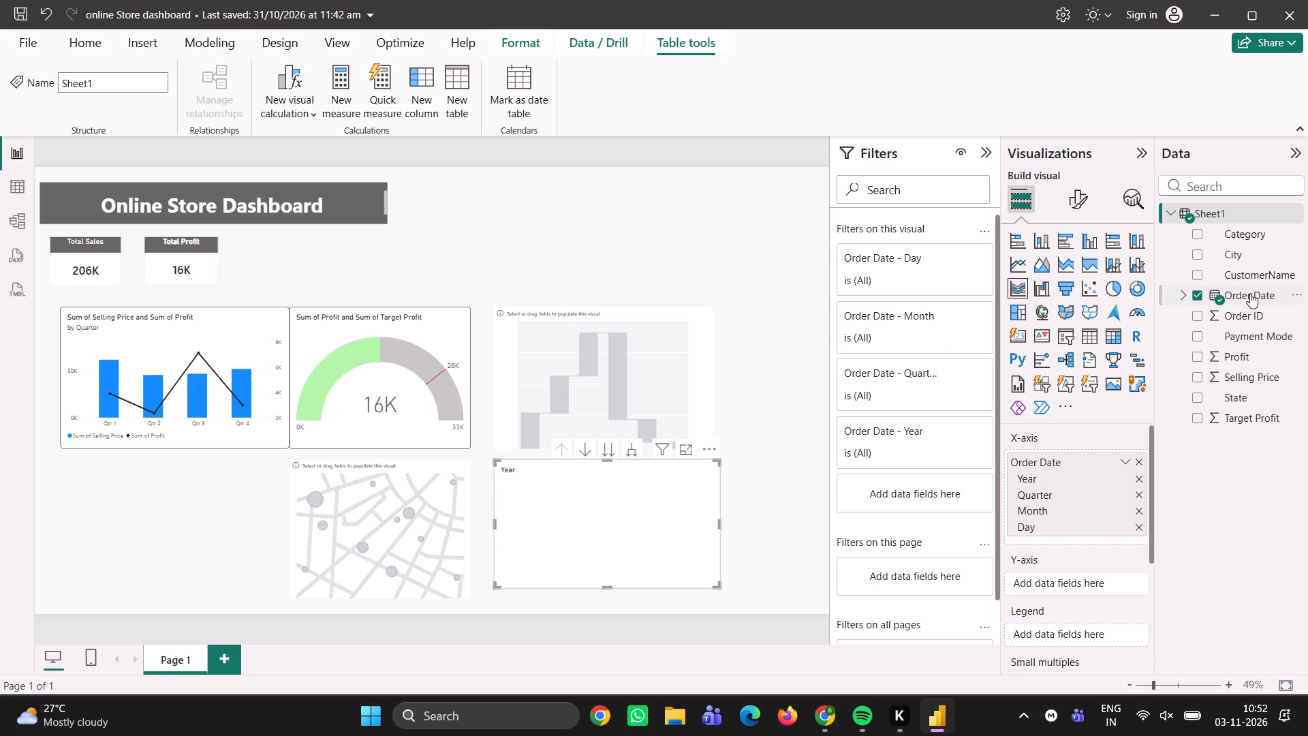
left_click(1184, 300)
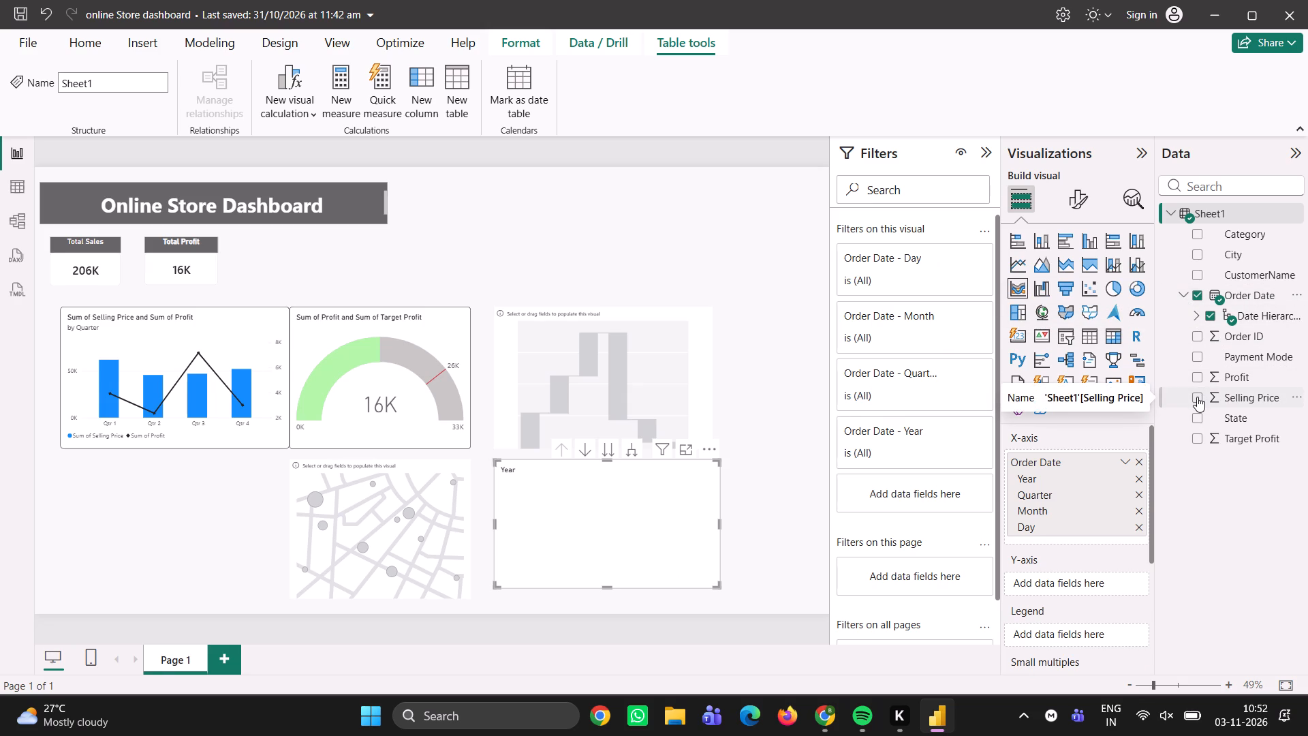
left_click(1197, 397)
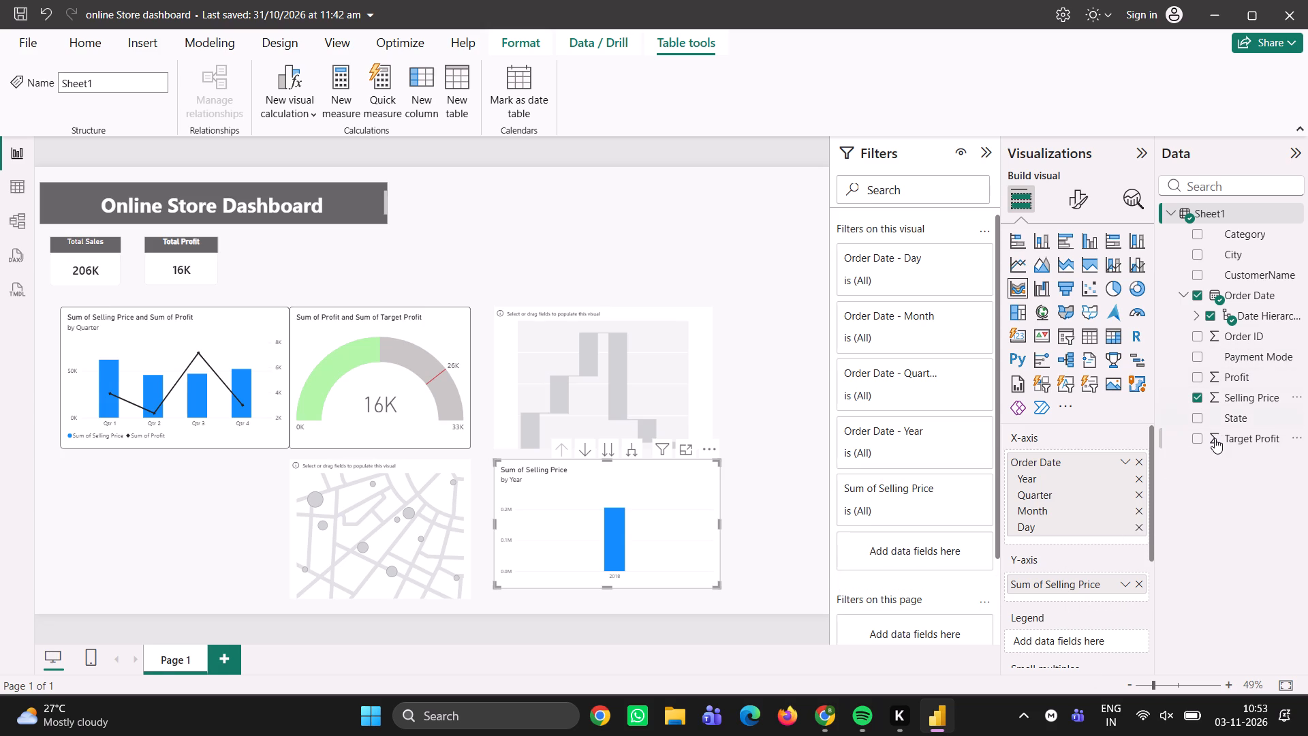
Remove Year, Month and Day from the ribbon chart's Order Date hierarchy, keeping only Quarter.
left_click(1195, 315)
left_click(1223, 336)
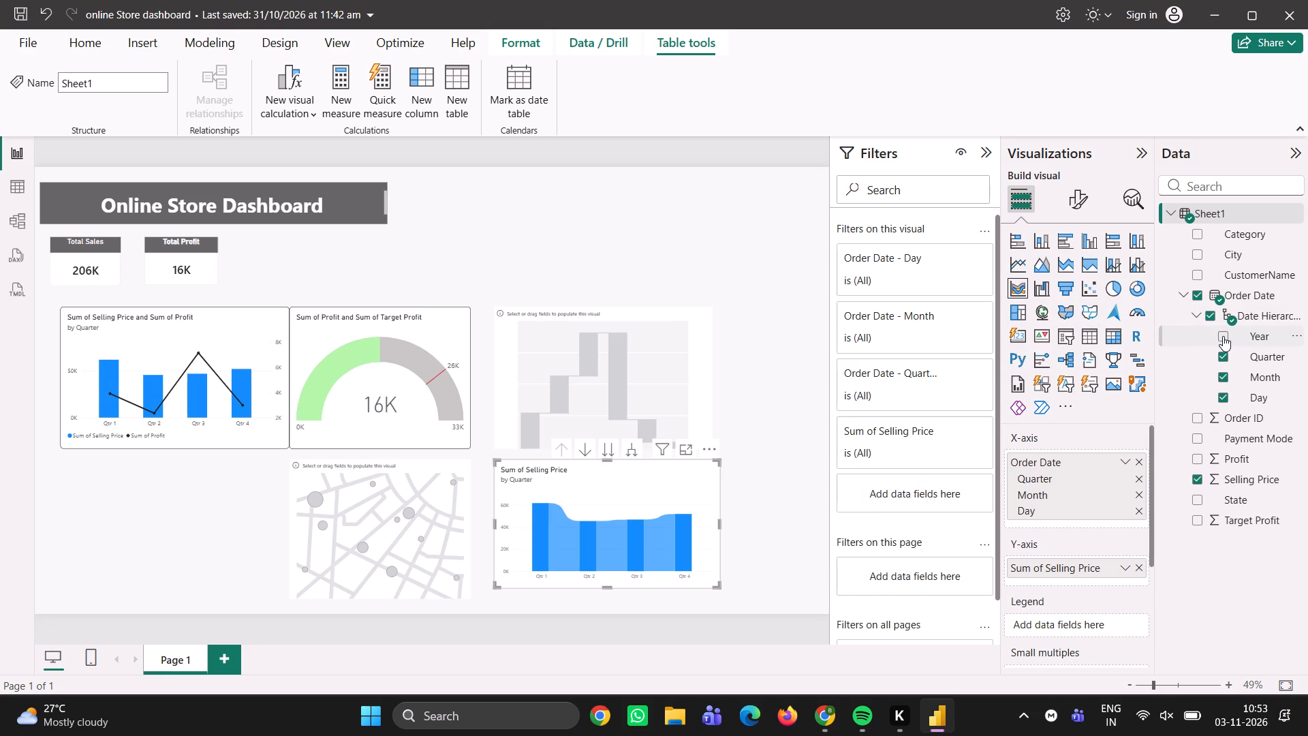
left_click(1226, 380)
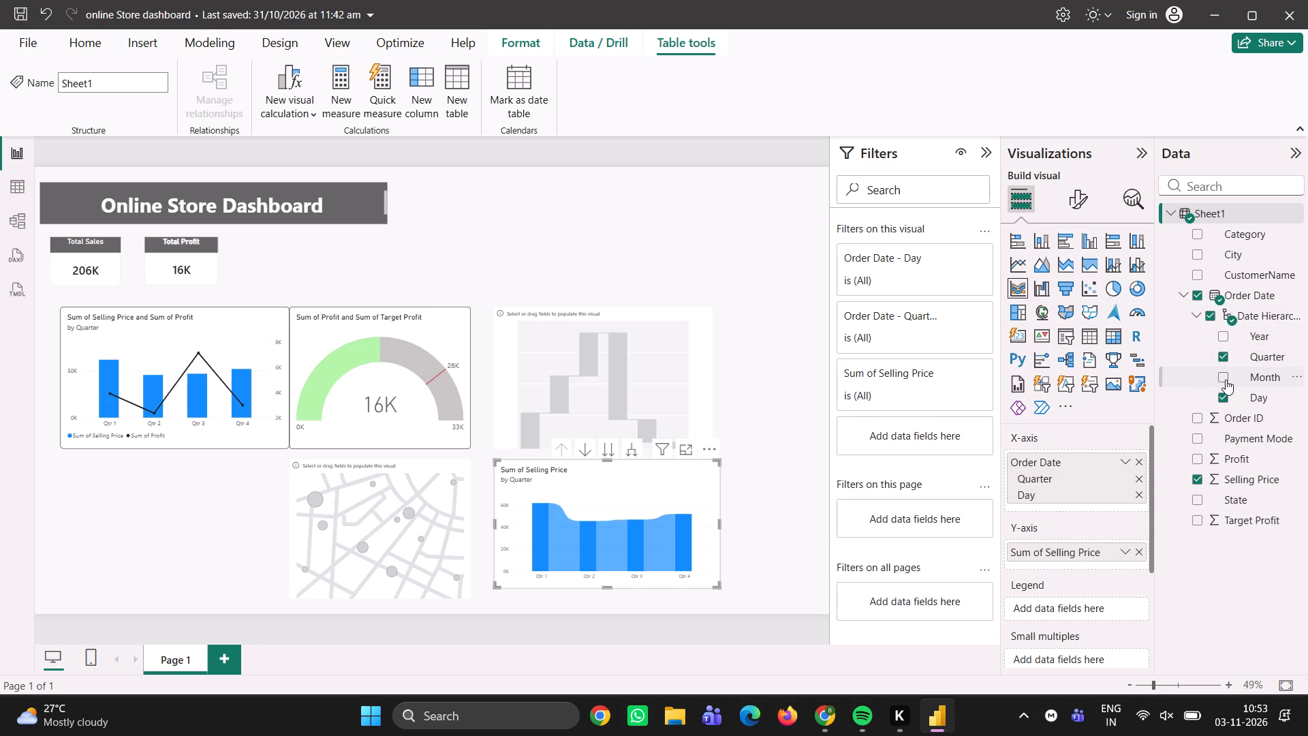
left_click(1223, 401)
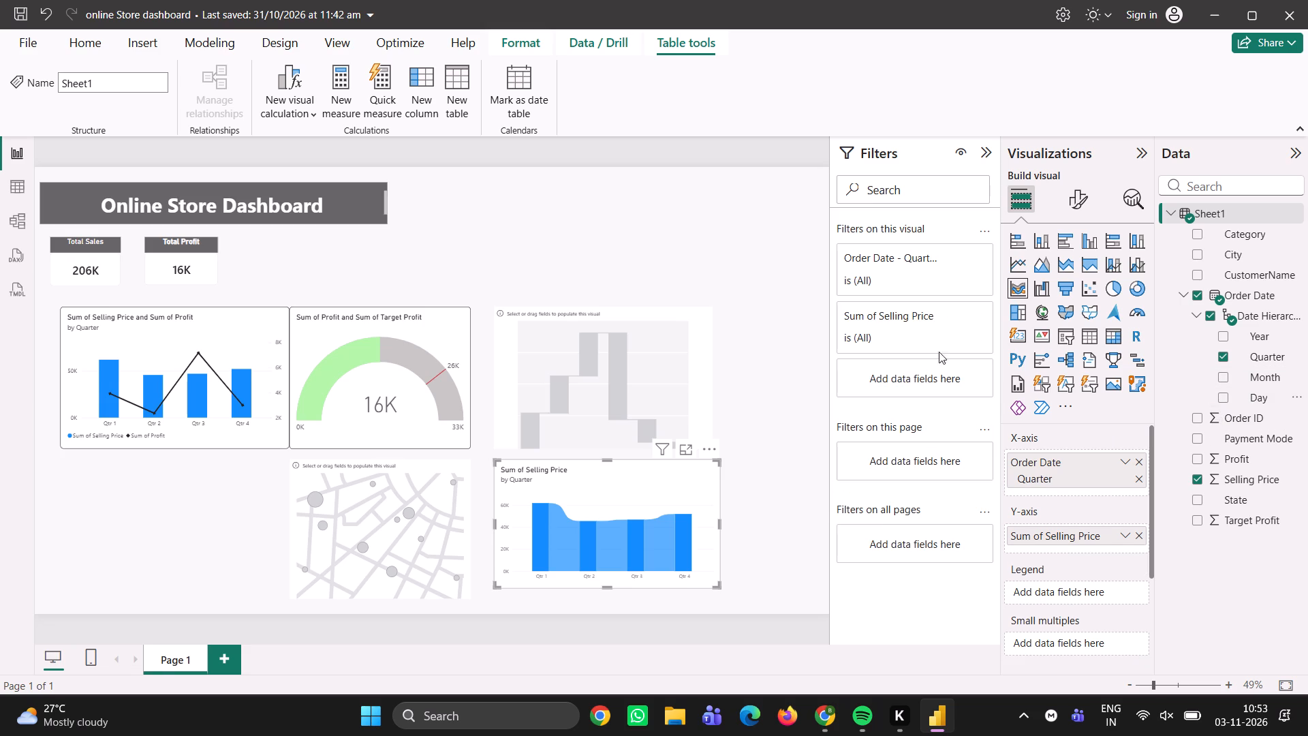
Add Category as the ribbon chart's legend.
left_click(1196, 235)
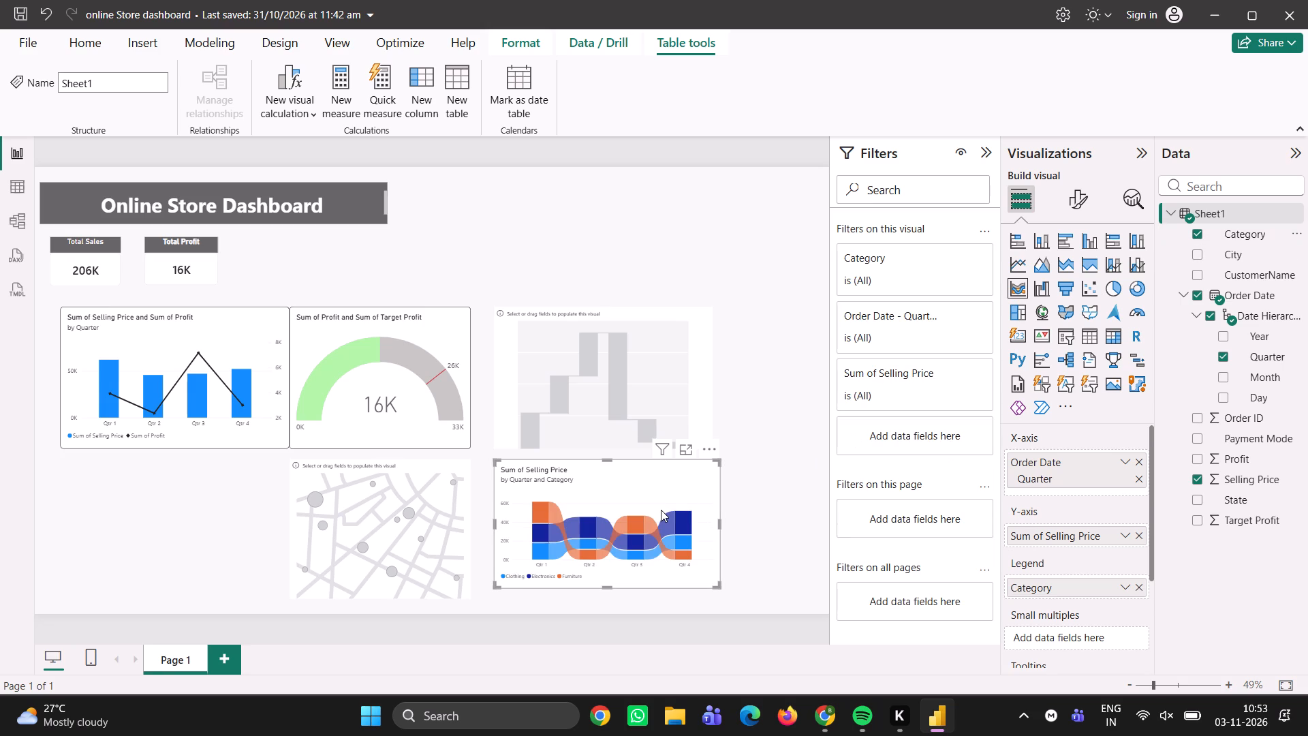
Extend the ribbon chart's bottom edge to align with the bottom of the map visual, then deselect it.
left_click_drag(500, 589, 495, 595)
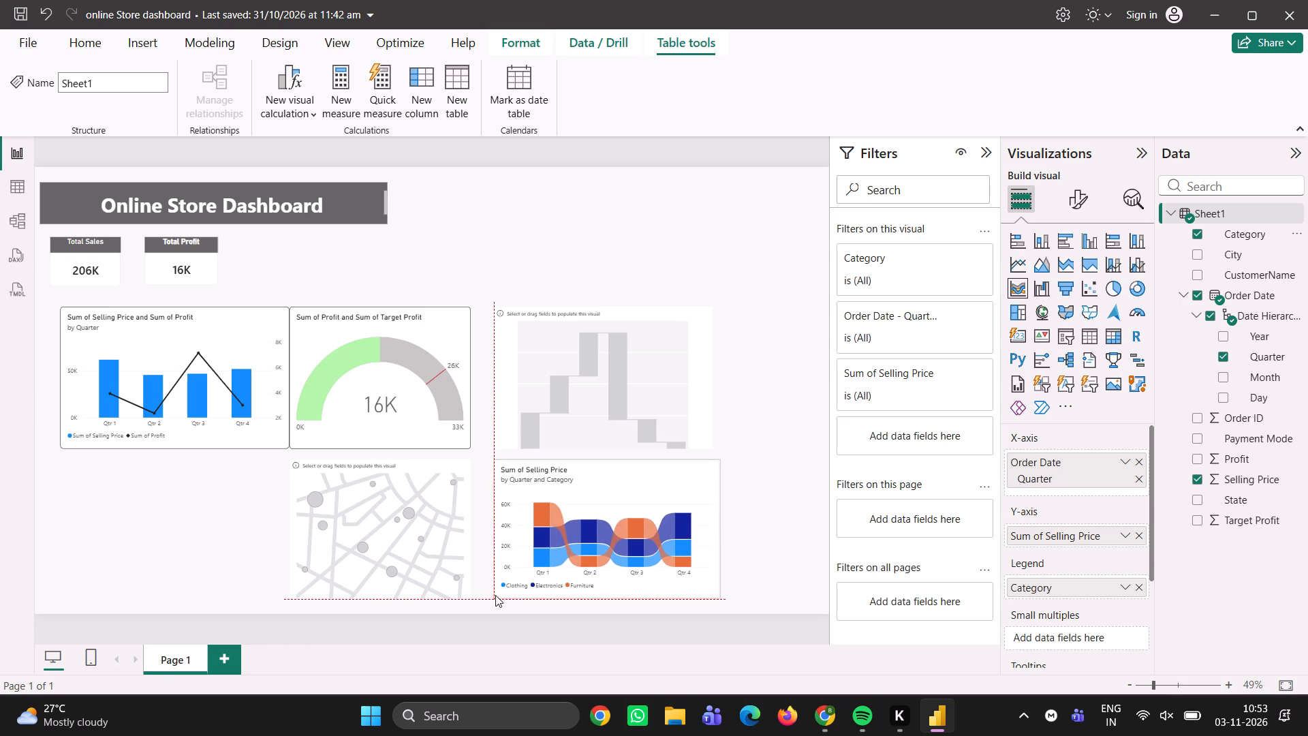
left_click_drag(495, 595, 495, 596)
left_click(651, 530)
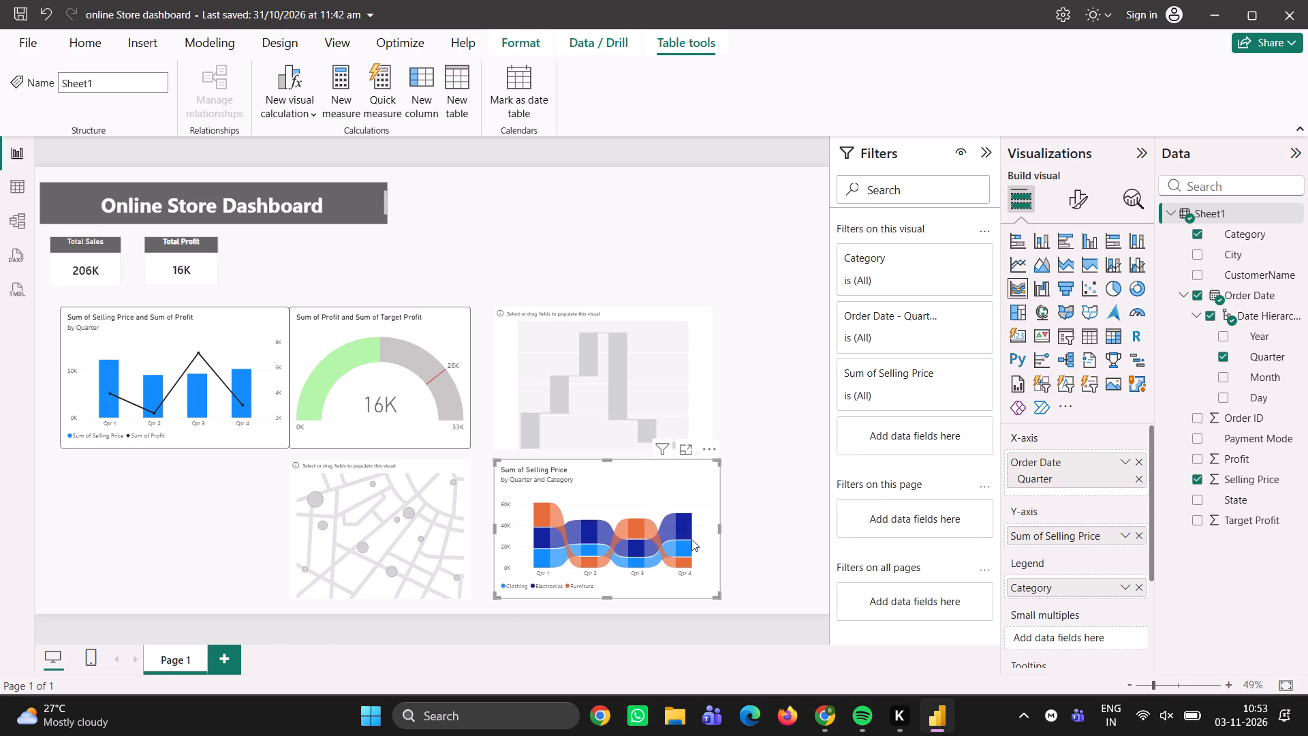
left_click(721, 546)
left_click(776, 553)
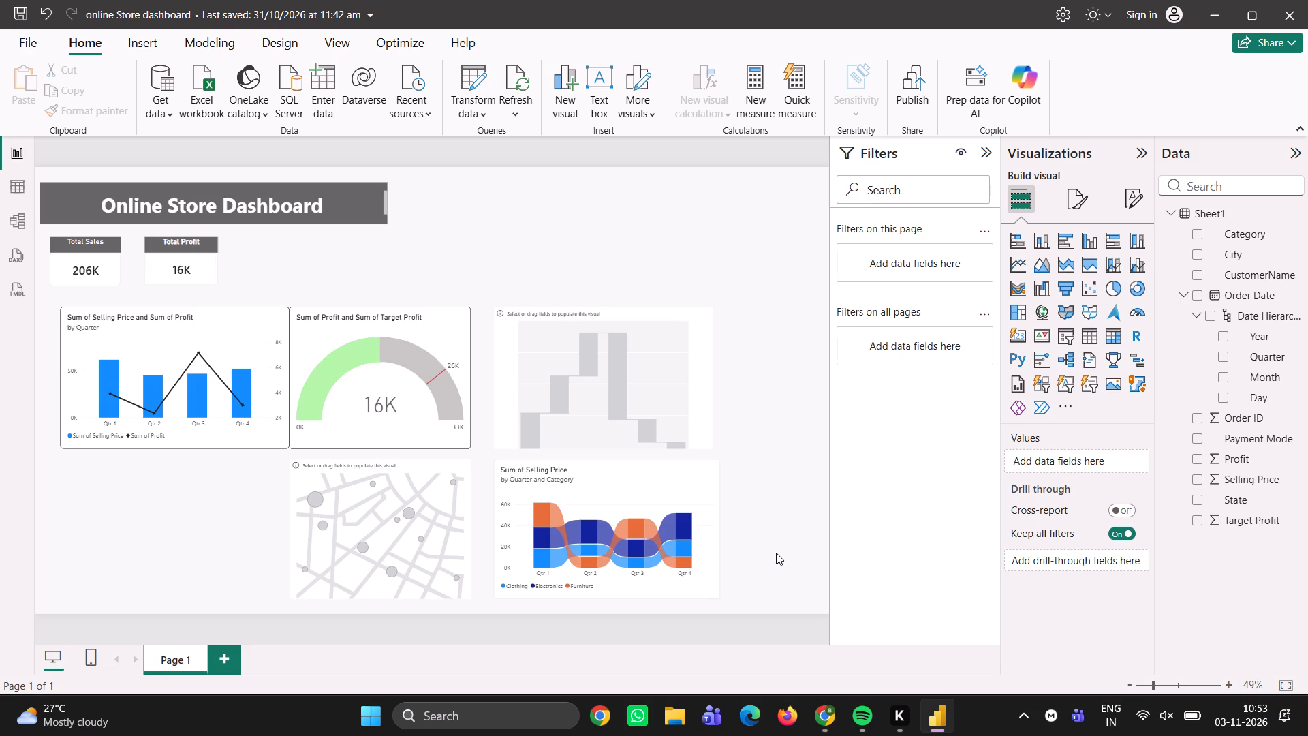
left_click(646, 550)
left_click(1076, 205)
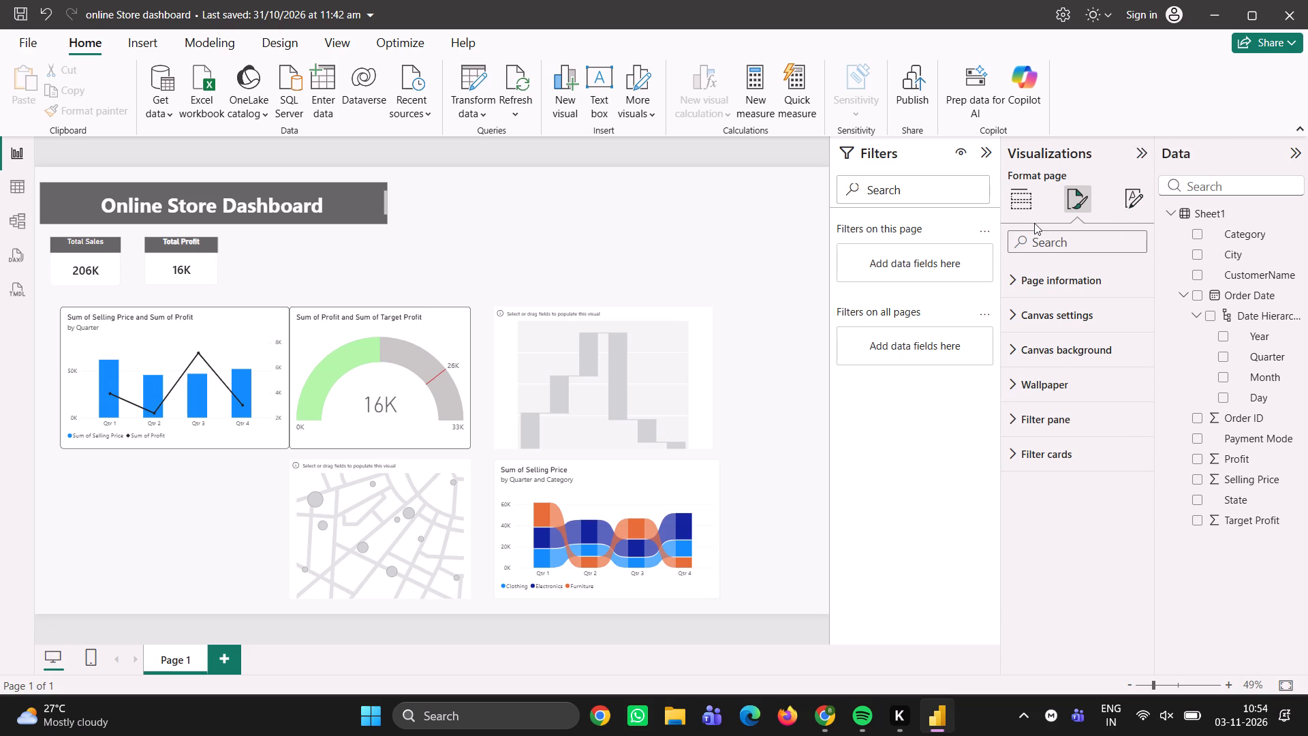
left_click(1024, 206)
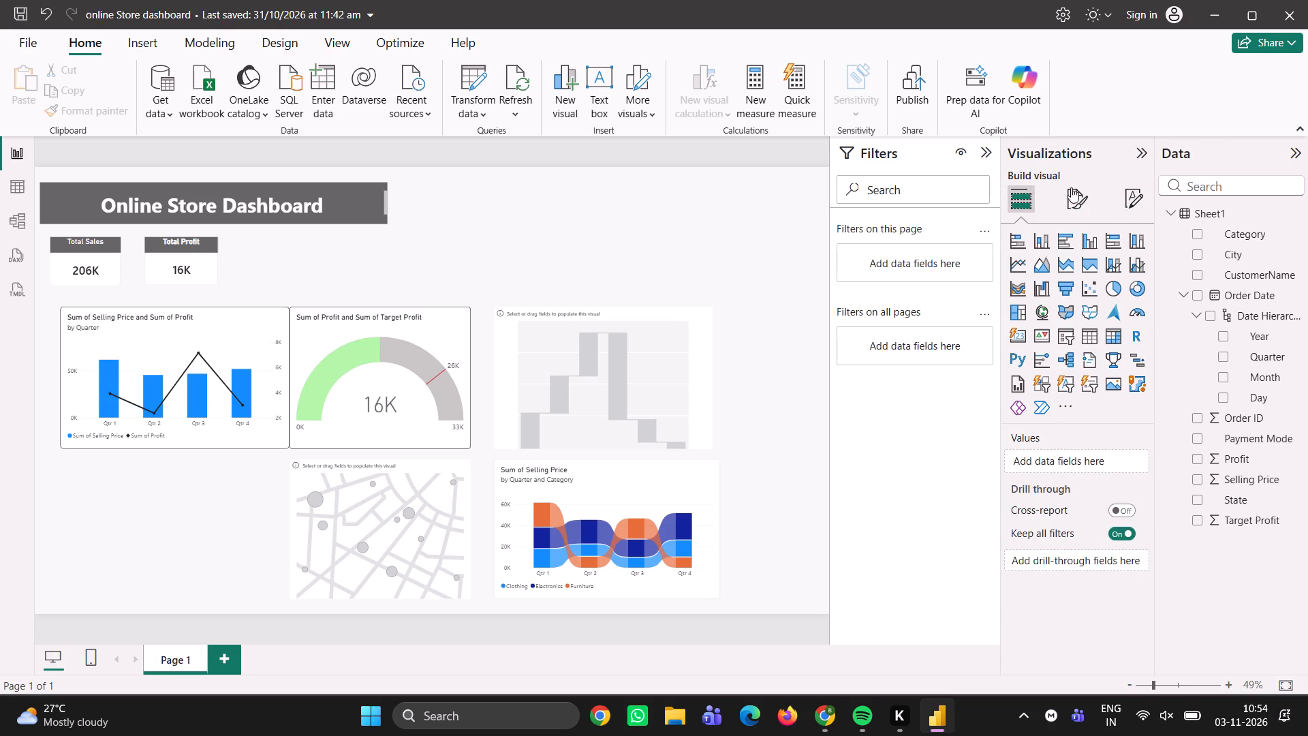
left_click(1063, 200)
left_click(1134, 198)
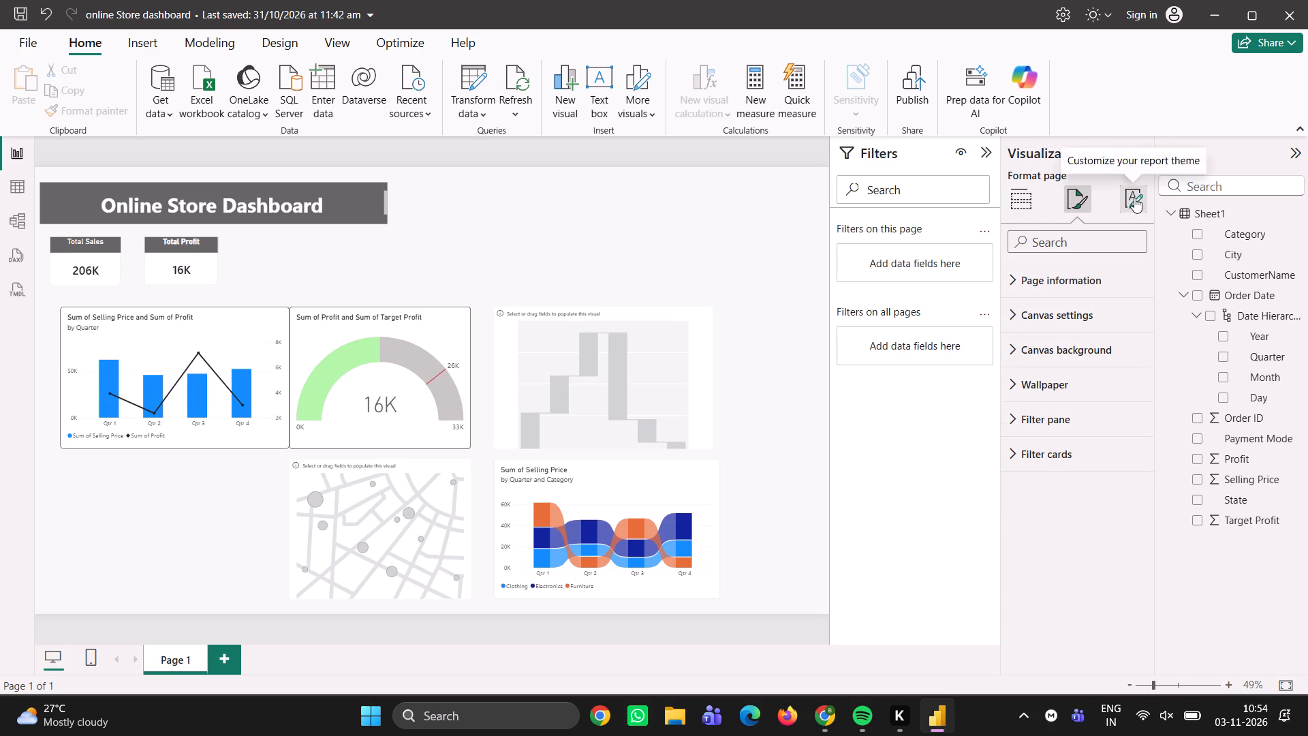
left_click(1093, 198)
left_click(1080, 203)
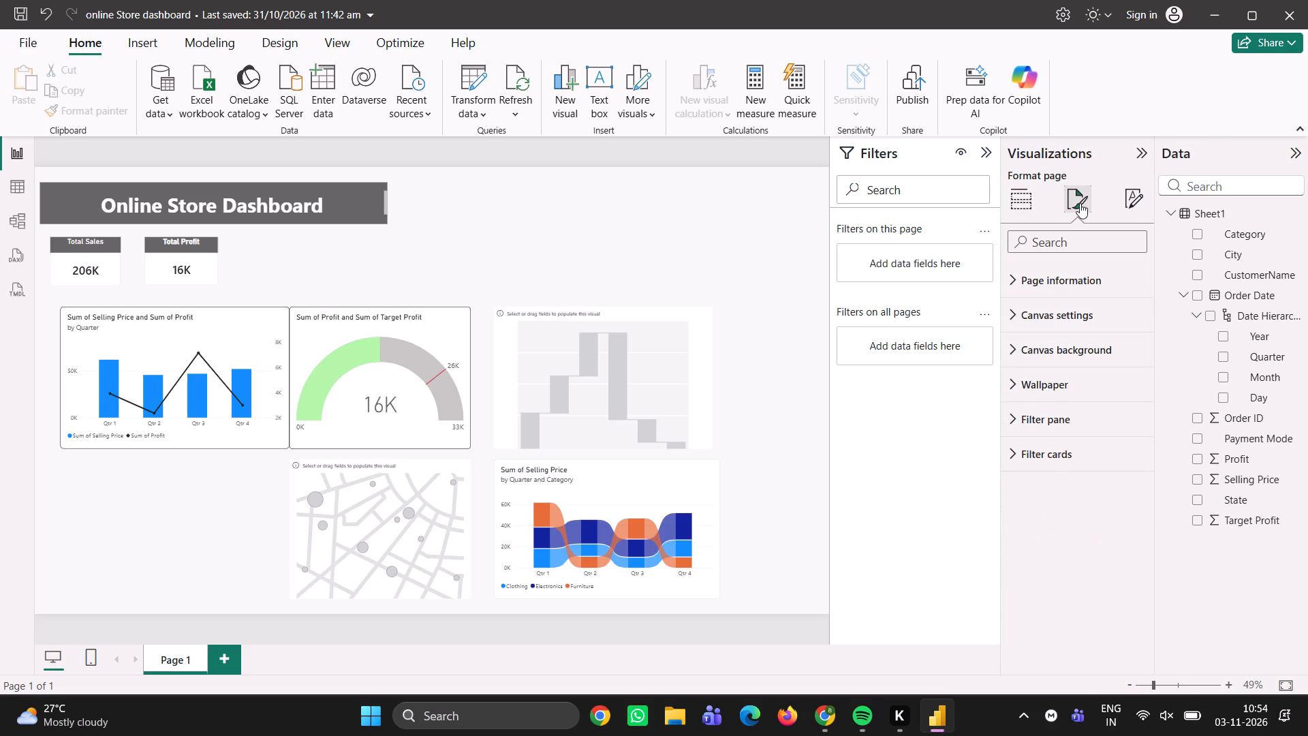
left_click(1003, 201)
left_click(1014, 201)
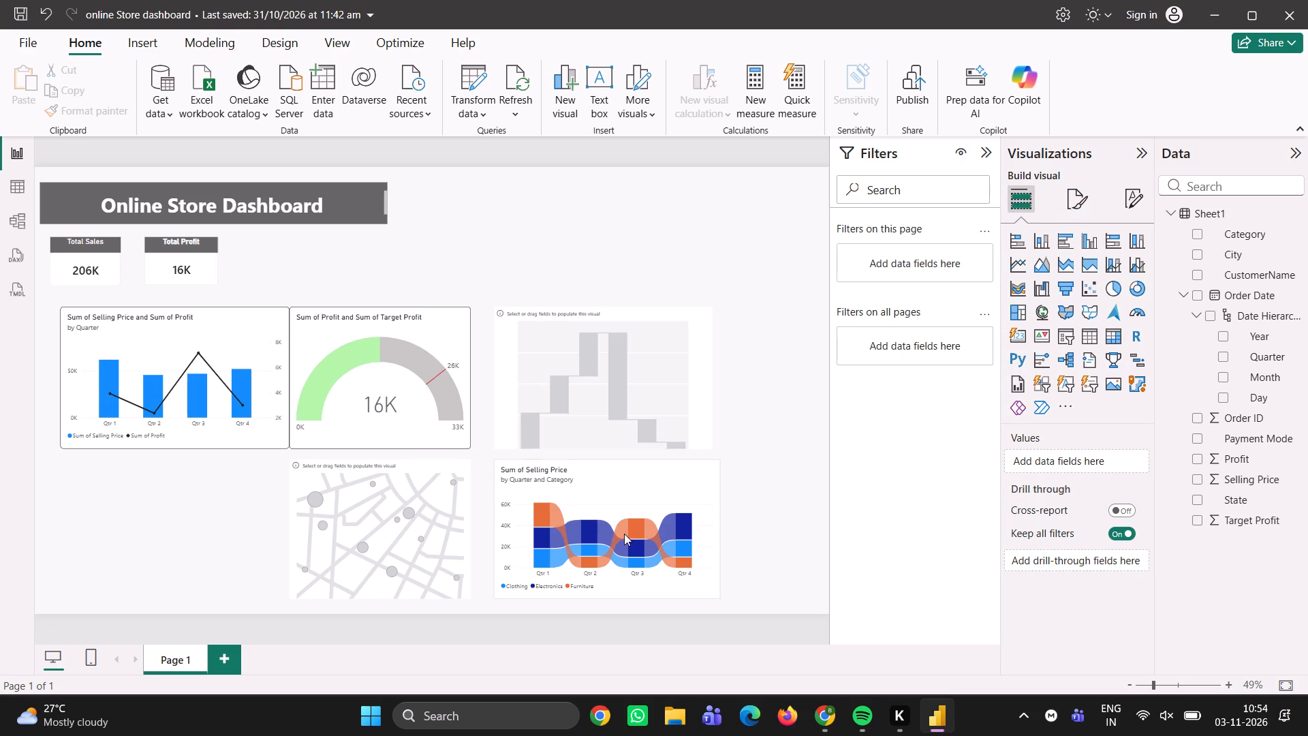
Examine the ribbon chart up close for how each category's selling price and rank change between quarters.
scroll(659, 523, "left", 3)
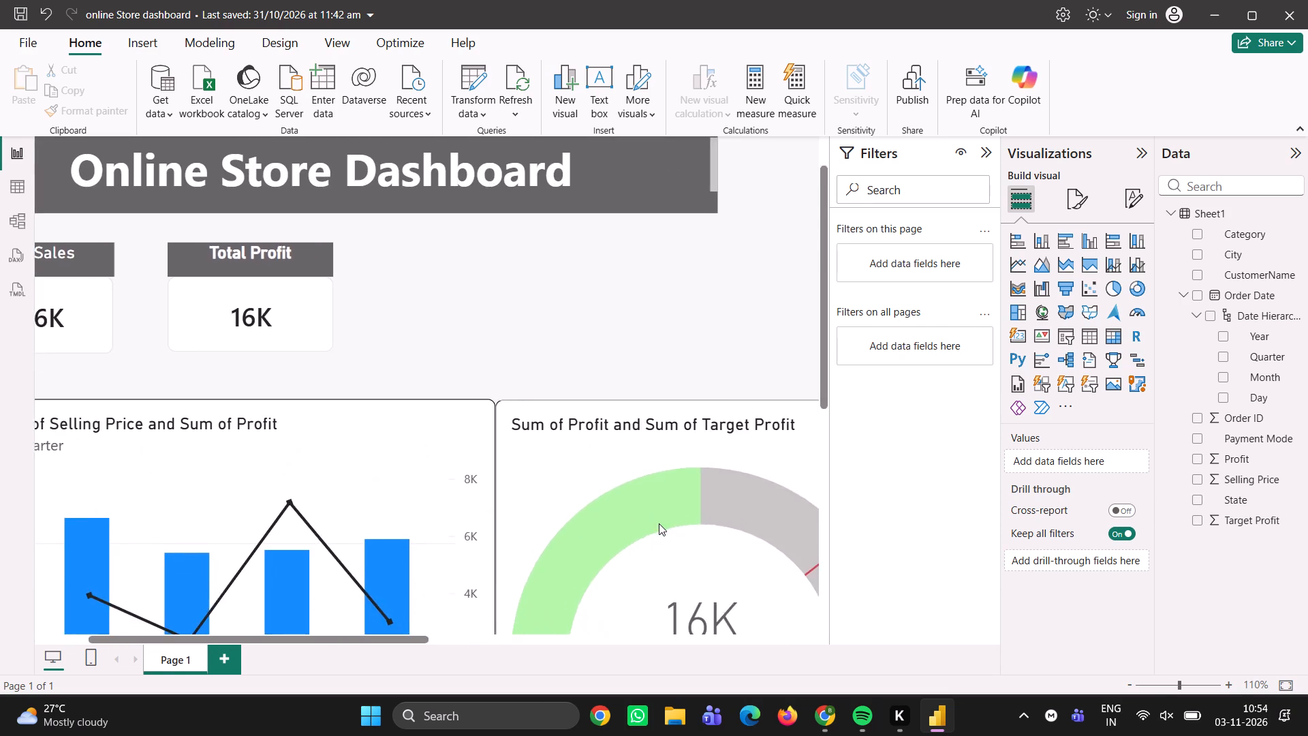
scroll(659, 523, "left", 2)
scroll(659, 523, "down", 2)
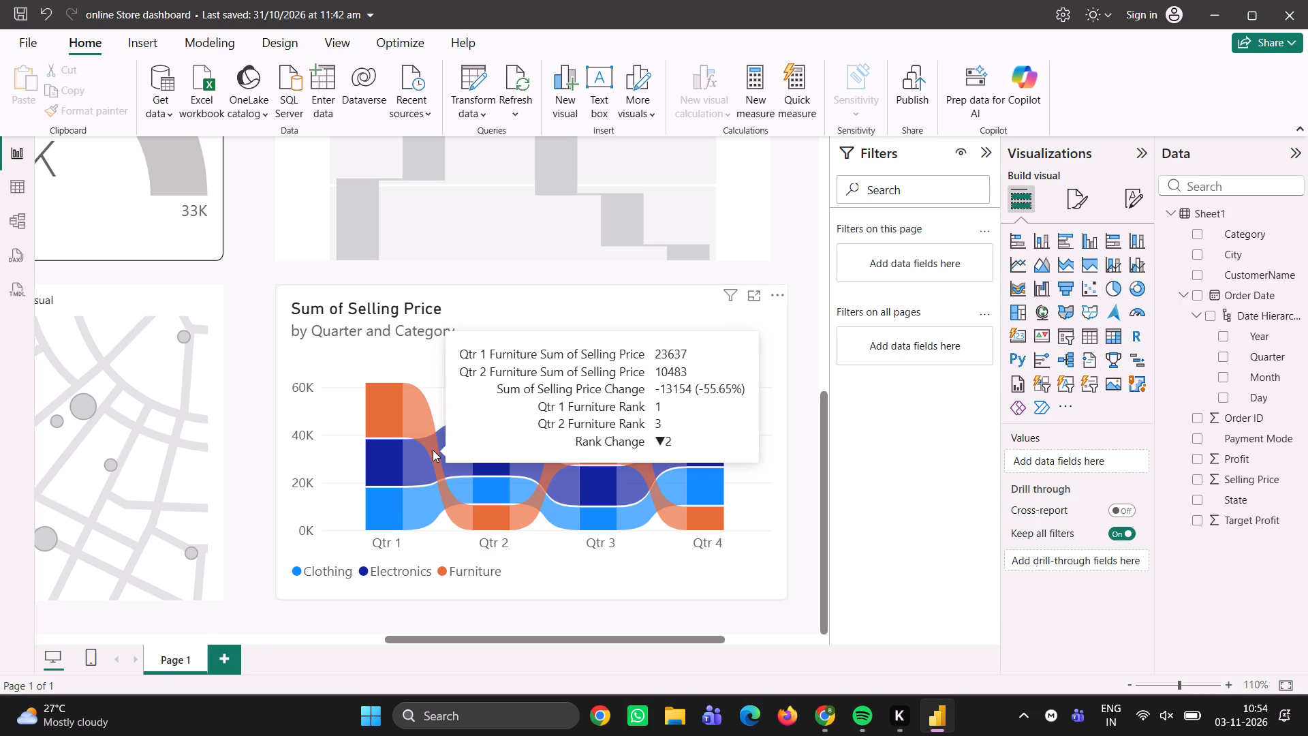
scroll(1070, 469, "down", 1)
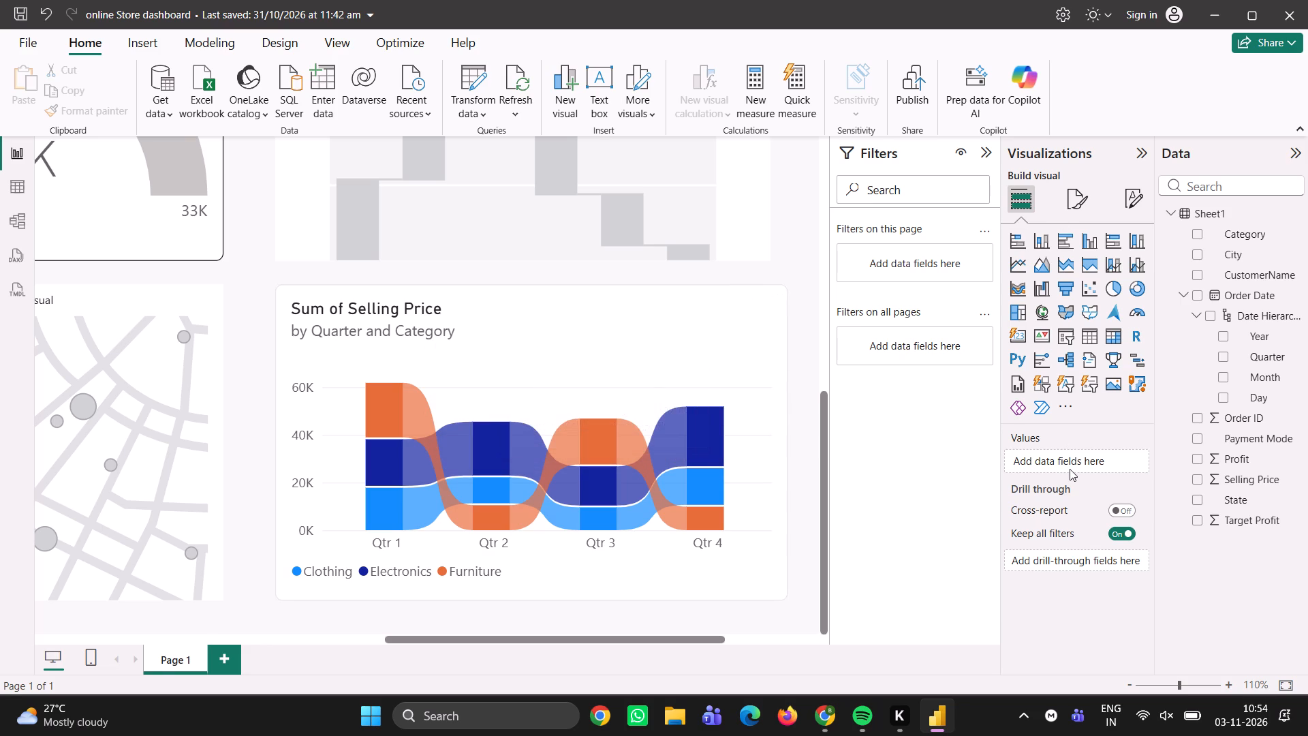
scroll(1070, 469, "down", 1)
Change Color 3 in the theme's data colors, used for Furniture, to the red #D6404B.
left_click(1078, 200)
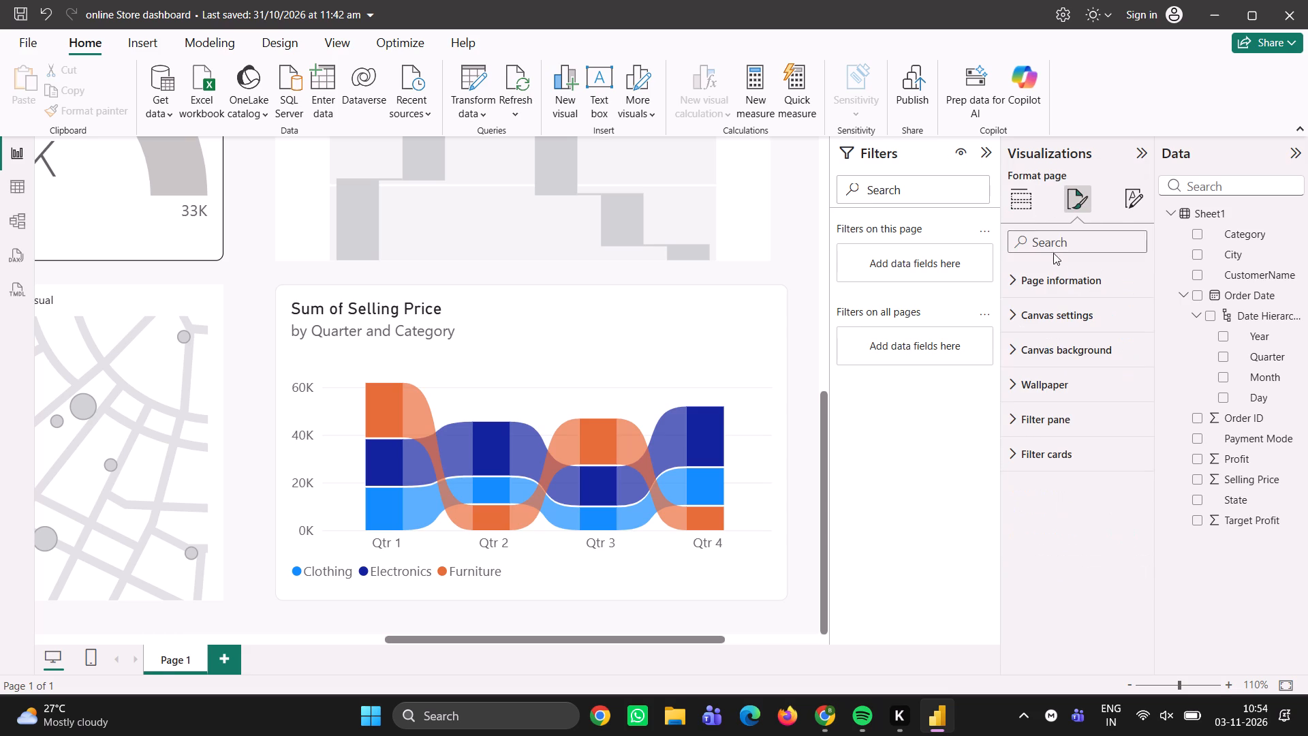
left_click(1134, 208)
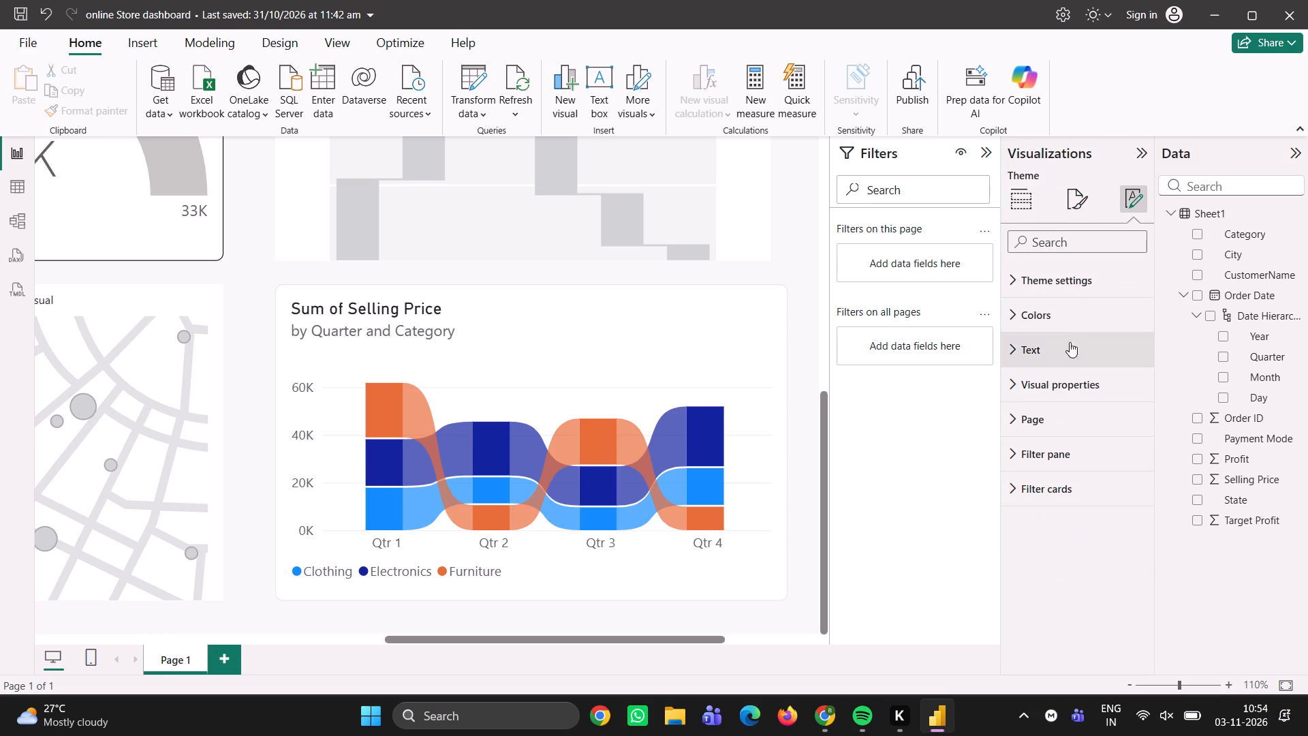
left_click(1075, 314)
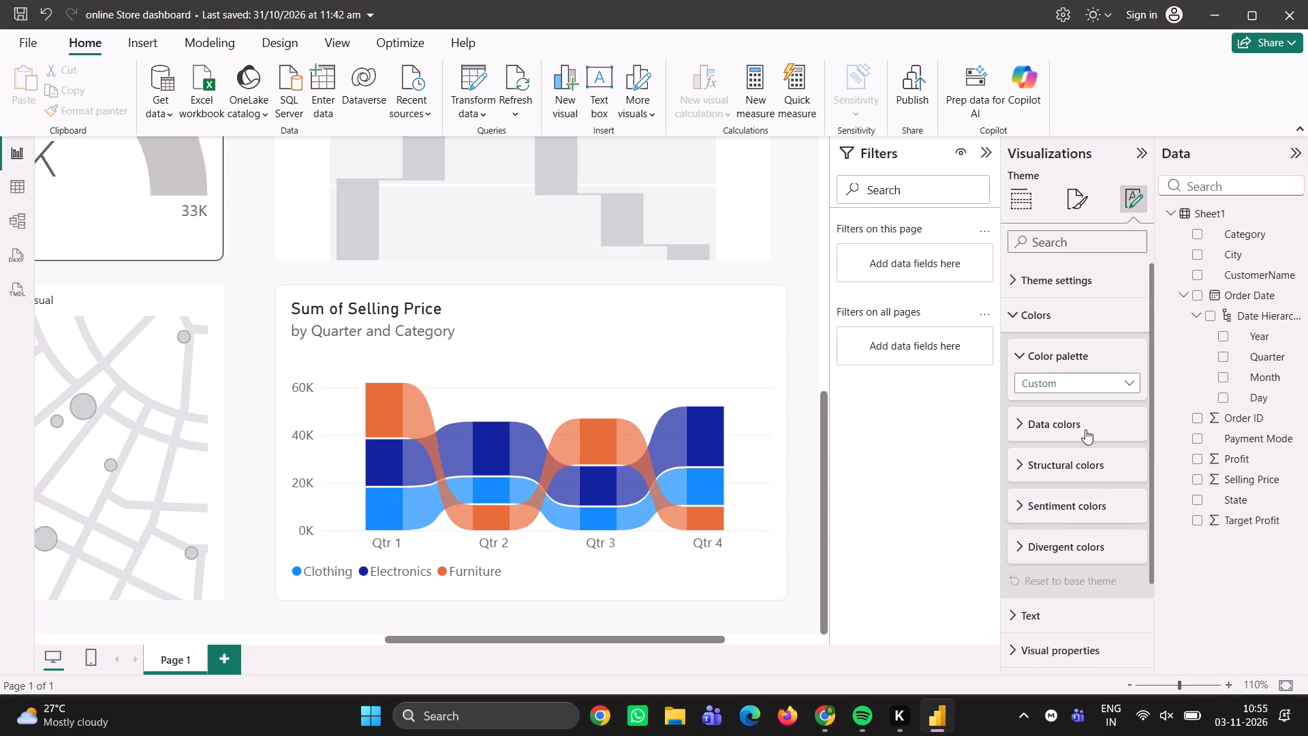
left_click(1082, 428)
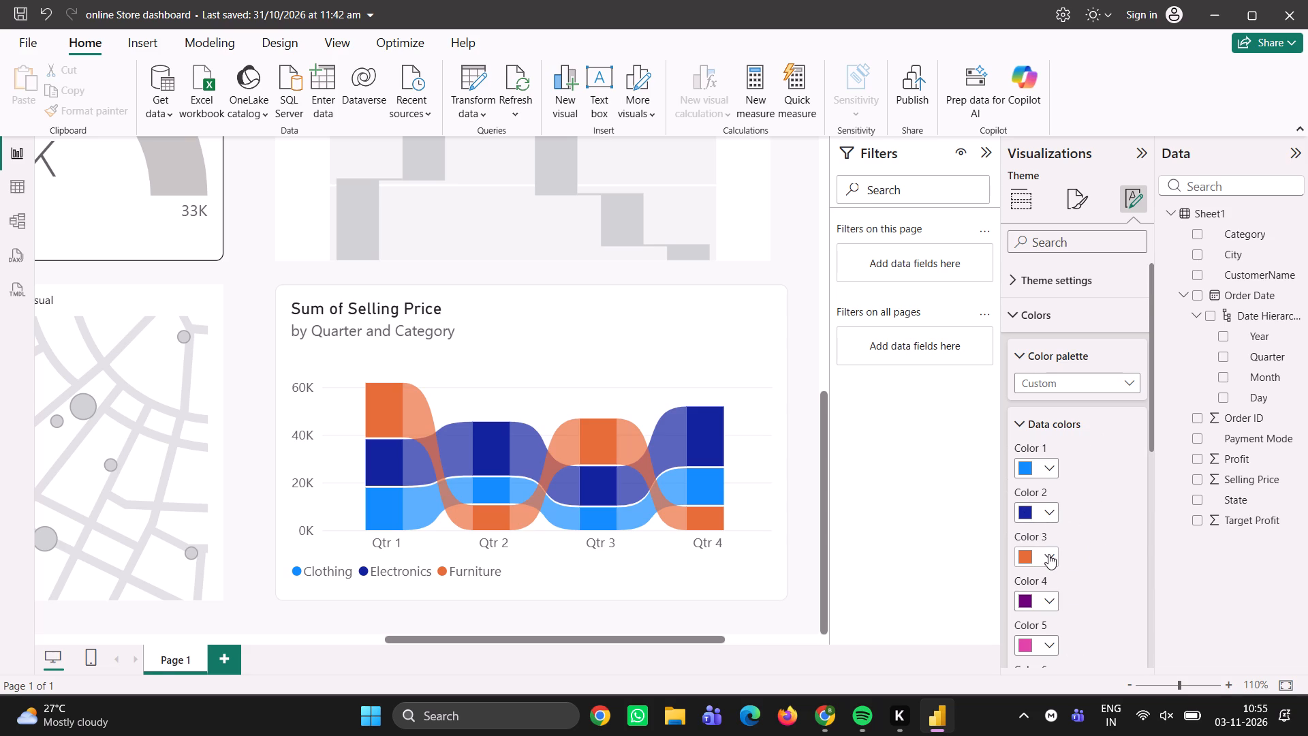
left_click(1048, 557)
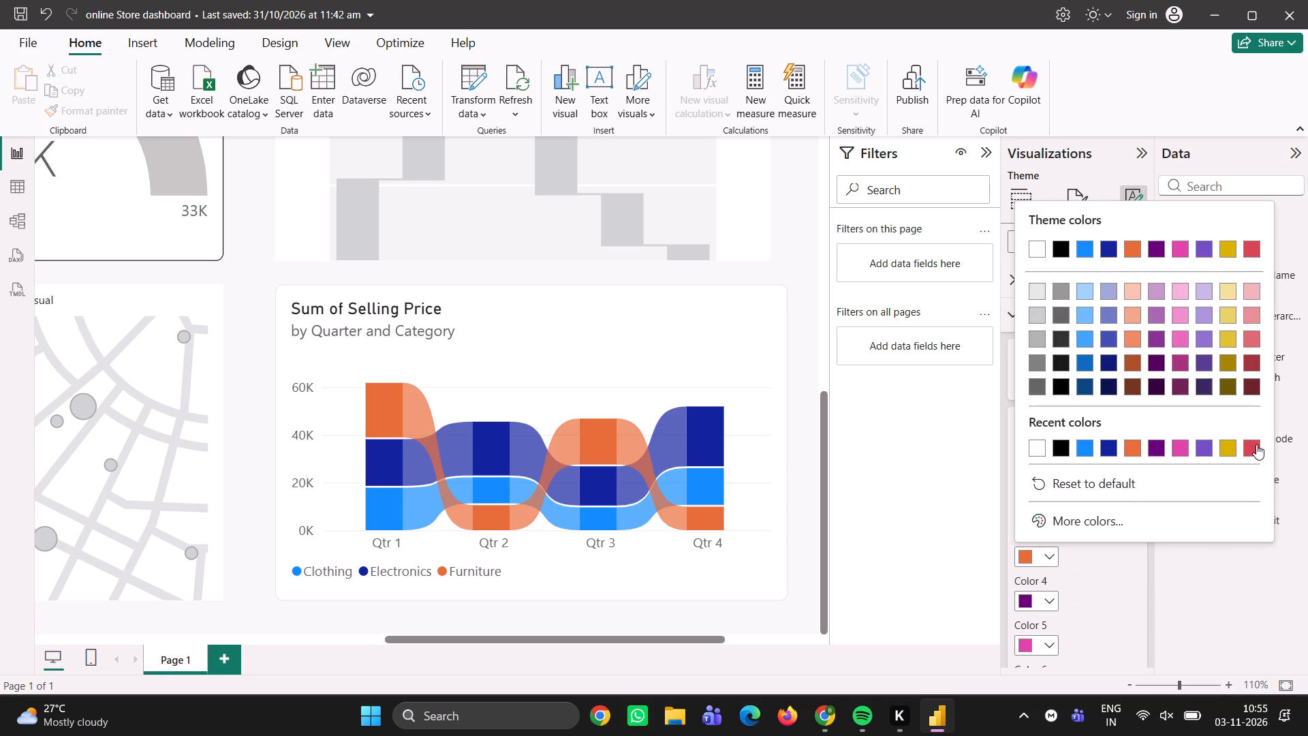
left_click(1256, 444)
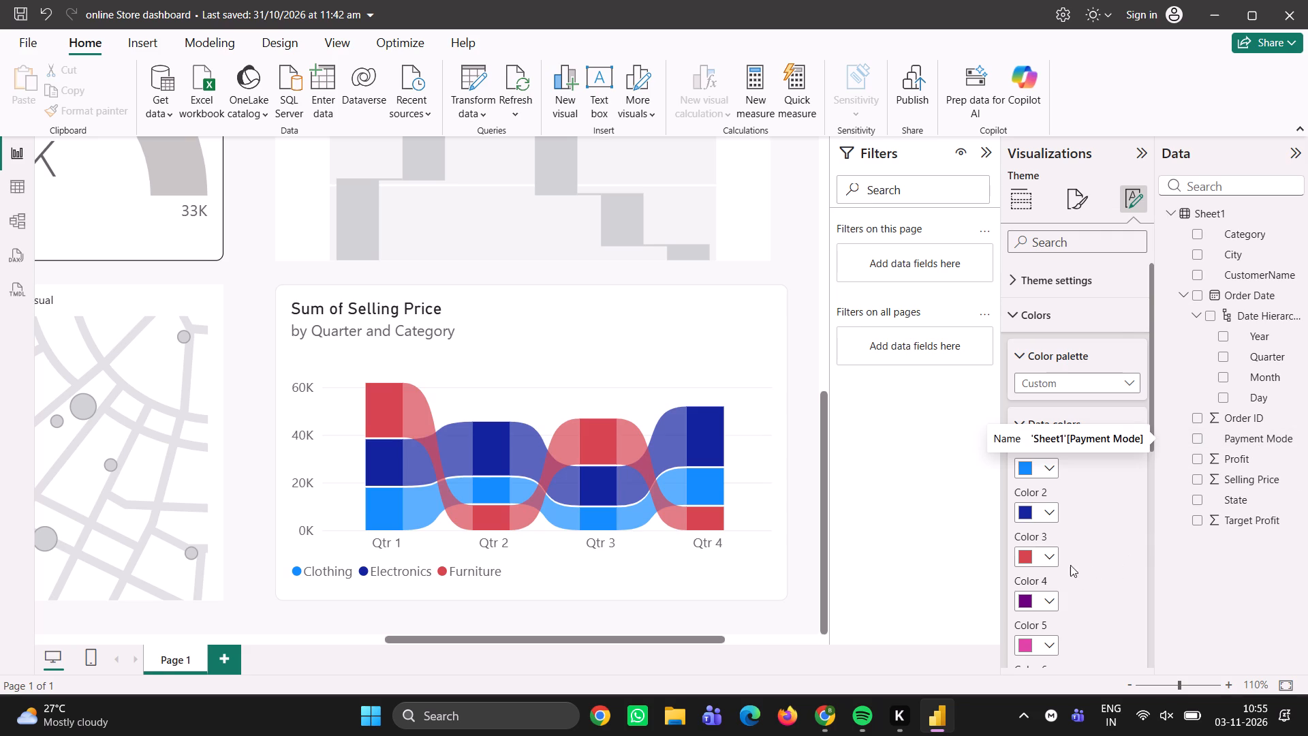
Brighten the theme's Color 3 to a custom red, #FE1122.
left_click(1057, 552)
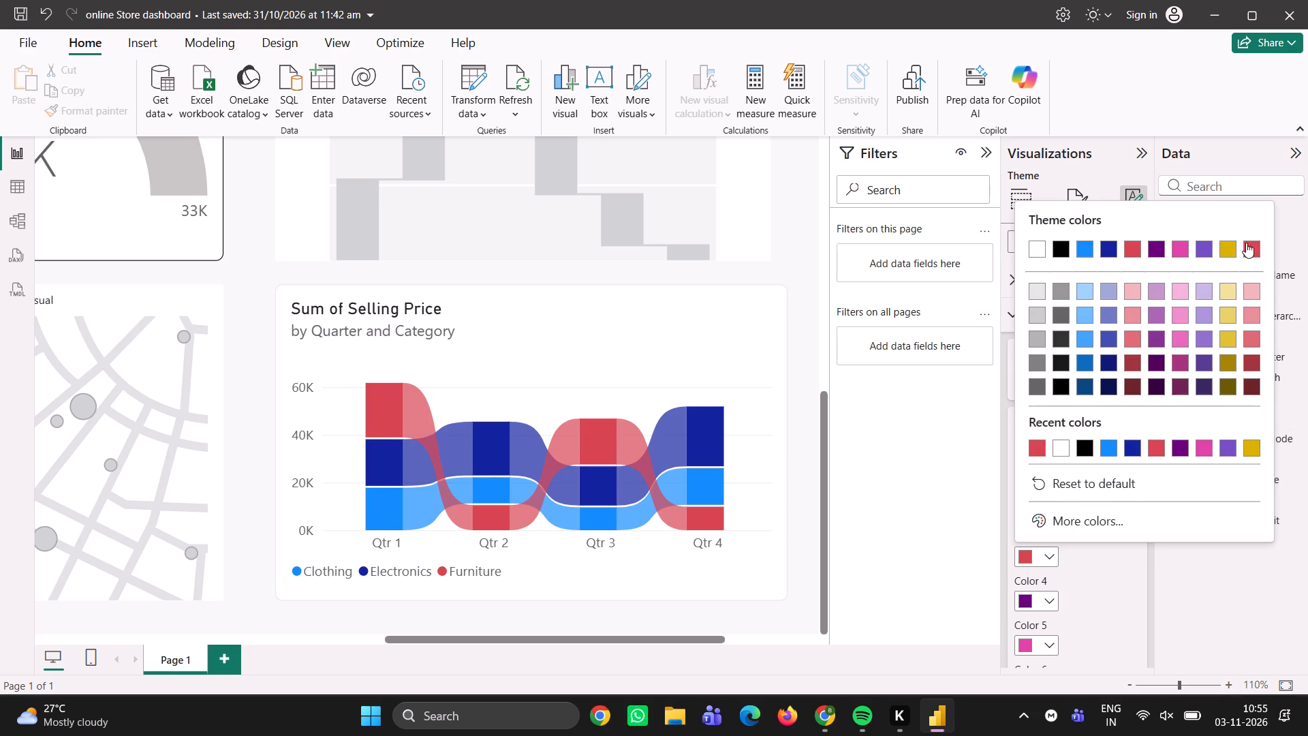
scroll(1072, 397, "down", 1)
left_click(1054, 516)
left_click_drag(1182, 271, 1208, 262)
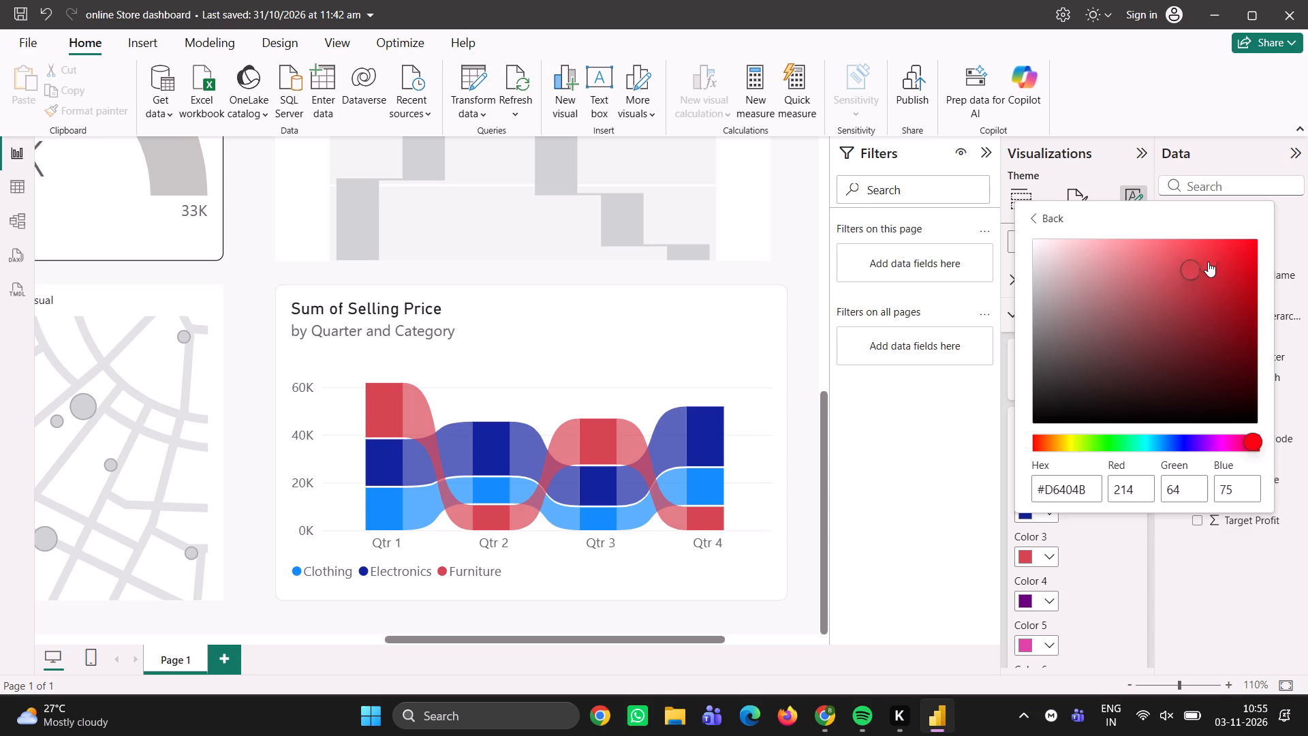
left_click_drag(1208, 262, 1230, 256)
left_click_drag(1230, 256, 1244, 248)
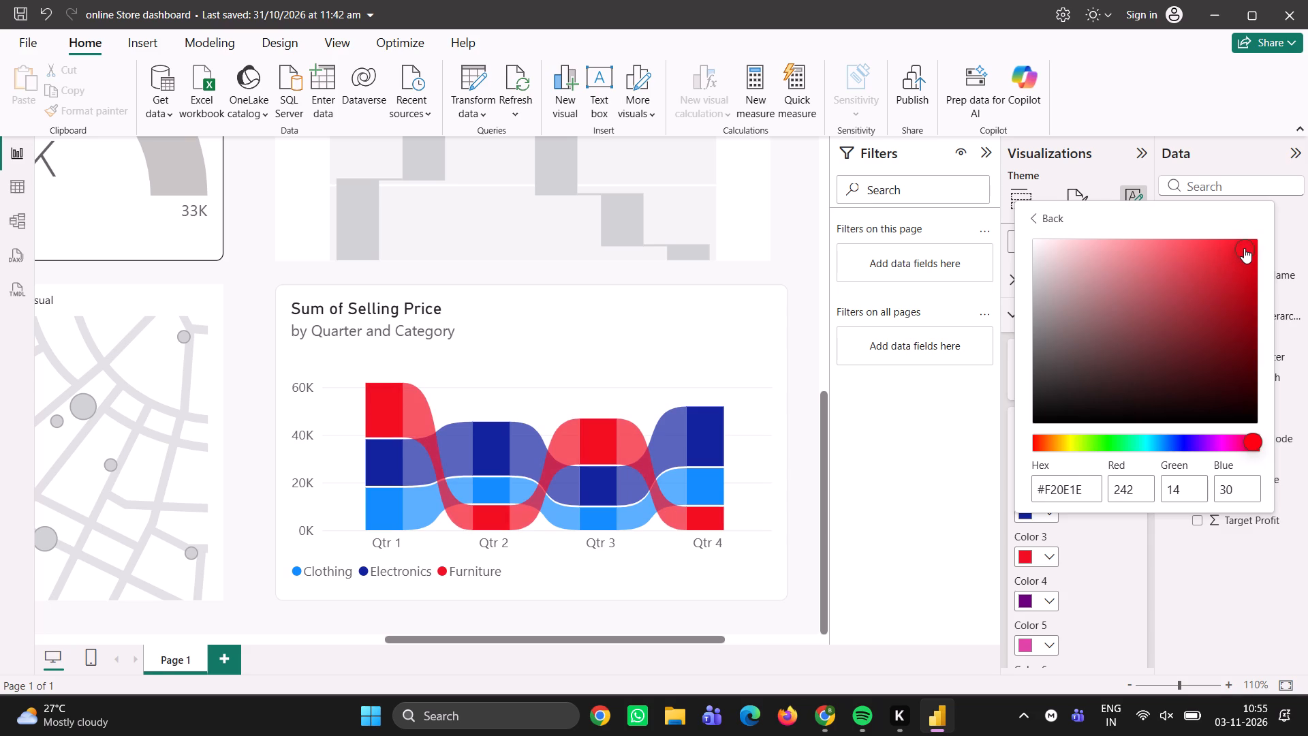
left_click_drag(1244, 248, 1262, 230)
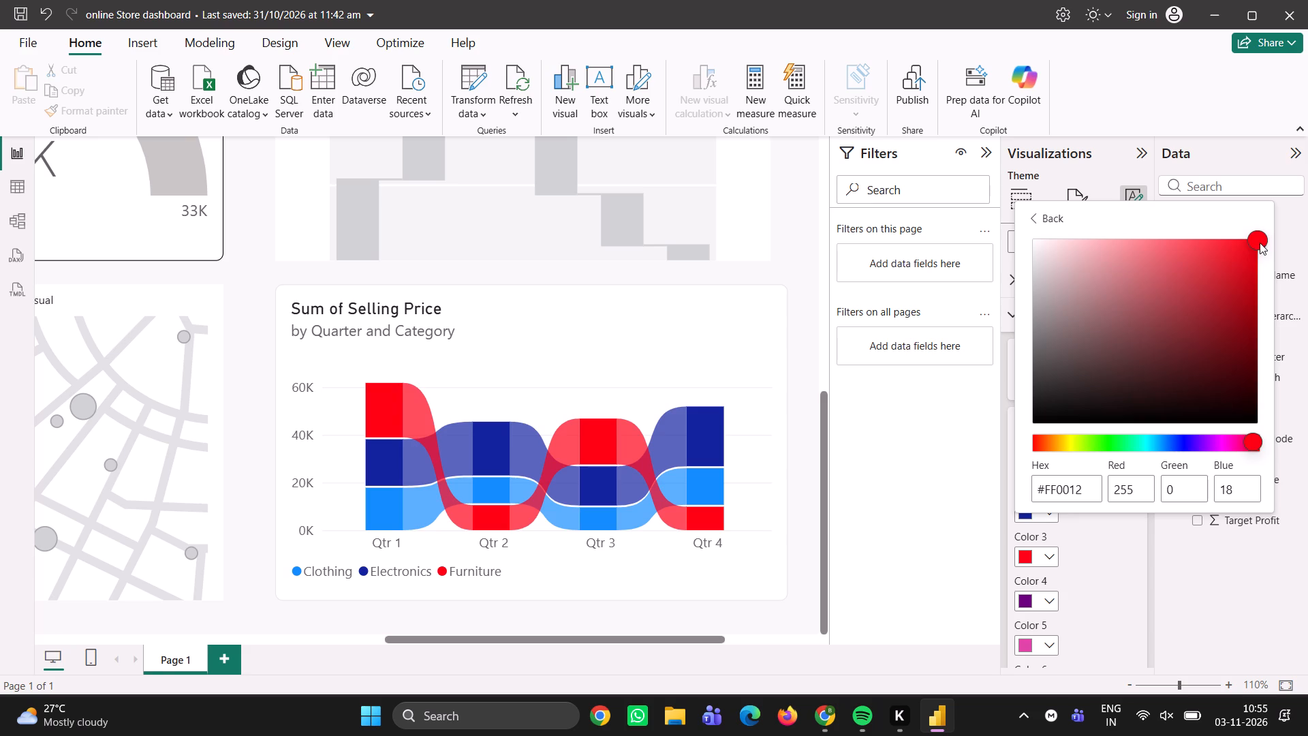
left_click_drag(1257, 240, 1225, 236)
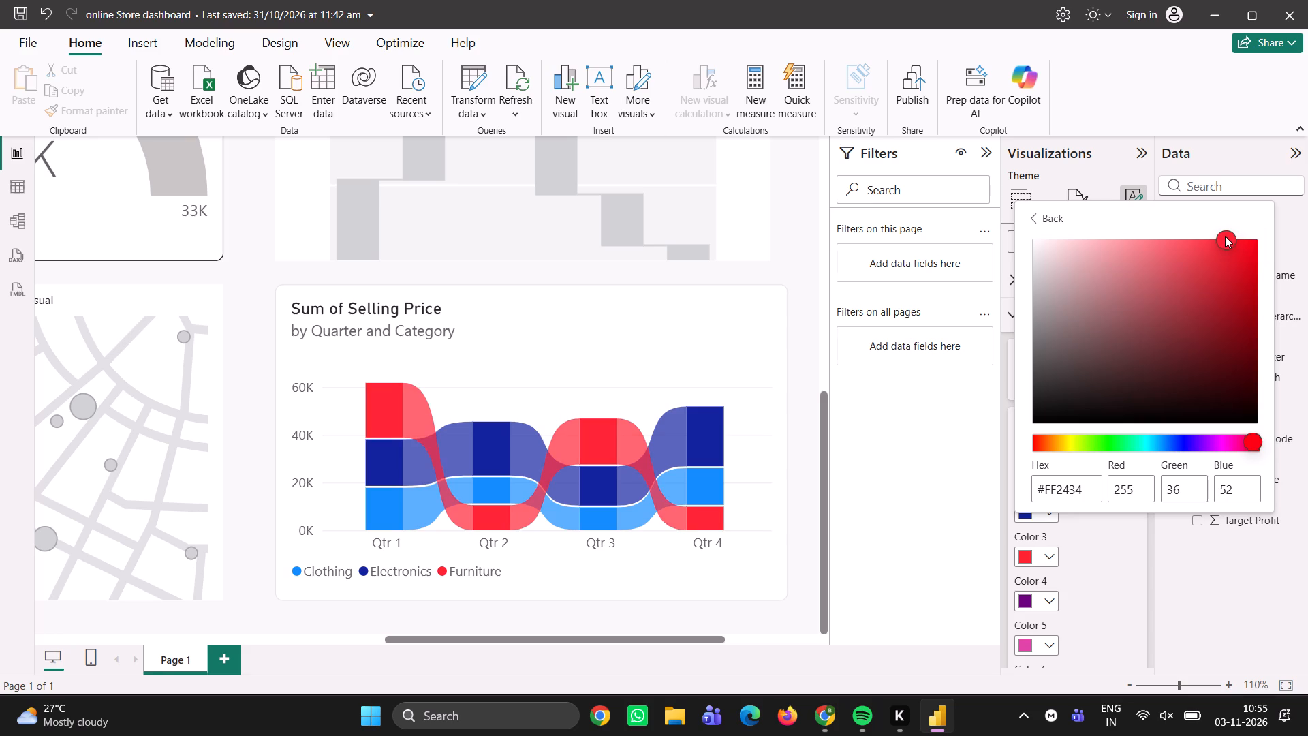
left_click_drag(1225, 236, 1209, 236)
left_click_drag(1209, 236, 1245, 240)
left_click(1245, 240)
Shift the hue of the theme's Color 3 to pure red, giving #FE1111.
left_click(1041, 440)
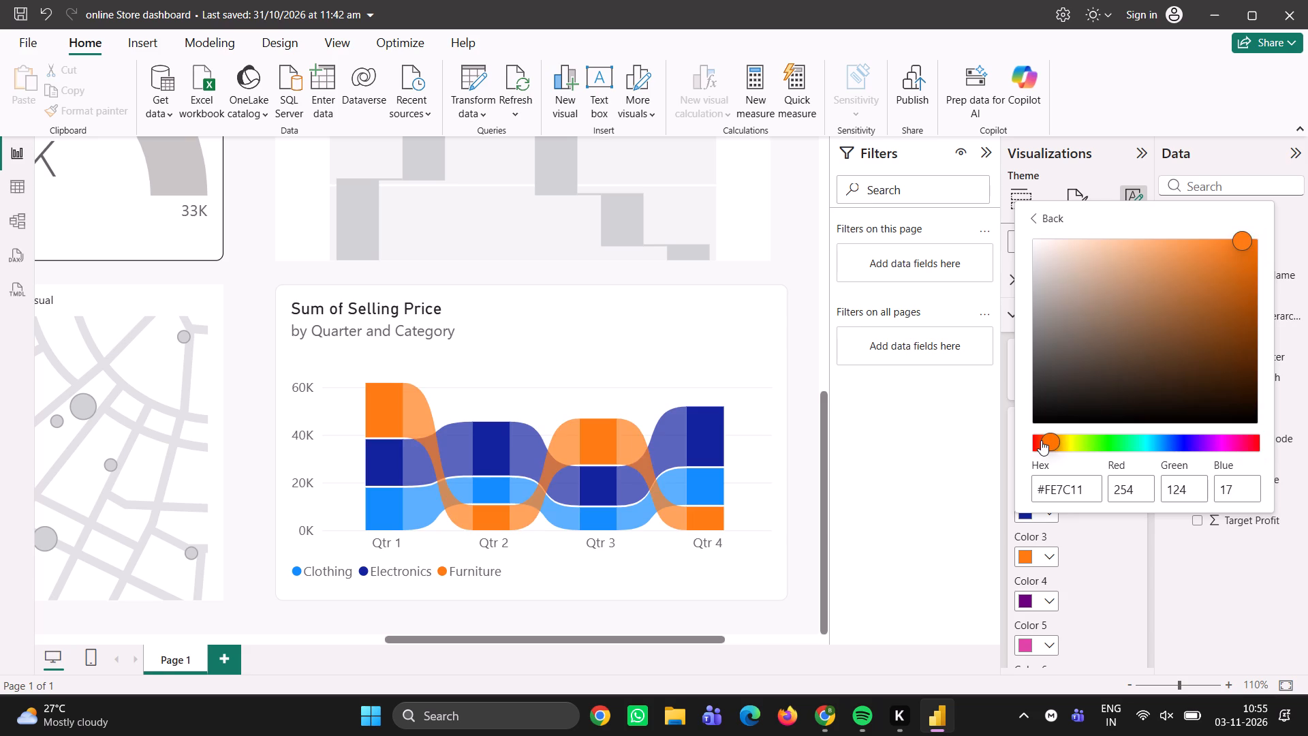
left_click(1041, 440)
triple_click(1037, 440)
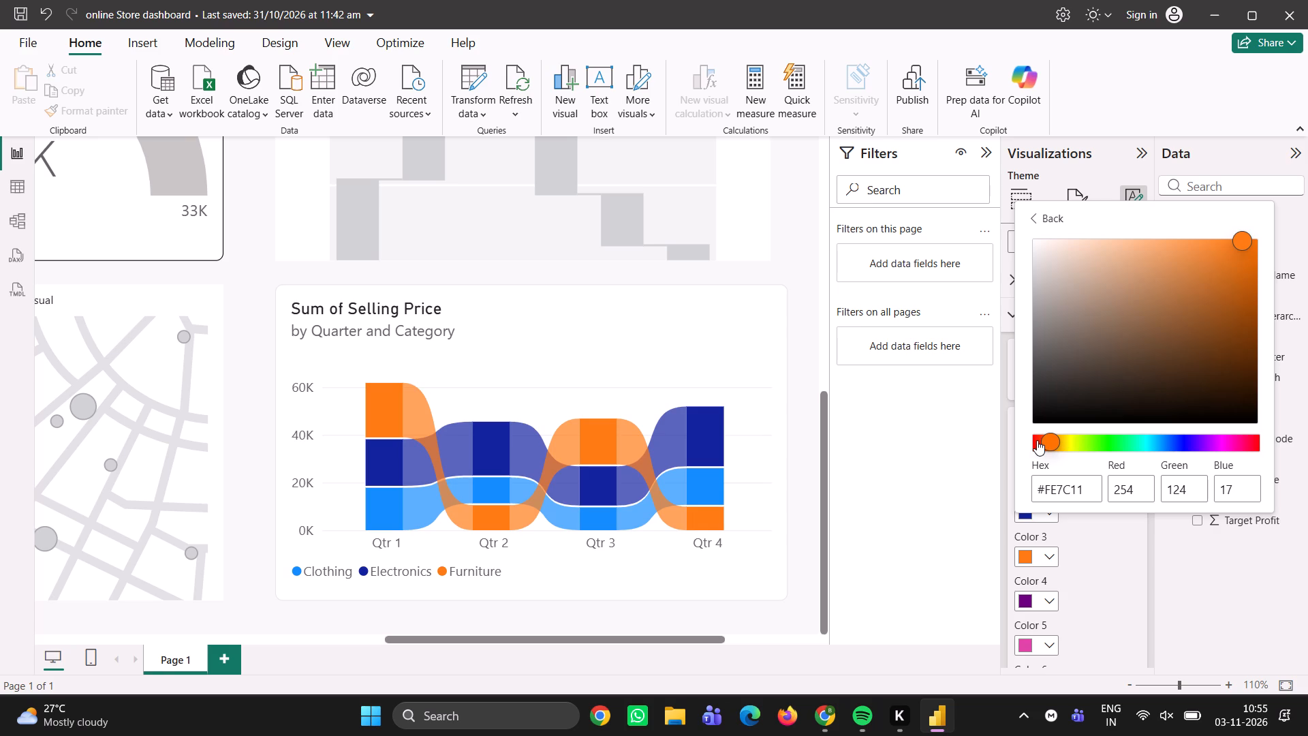
left_click(1037, 440)
left_click_drag(1057, 440, 1048, 446)
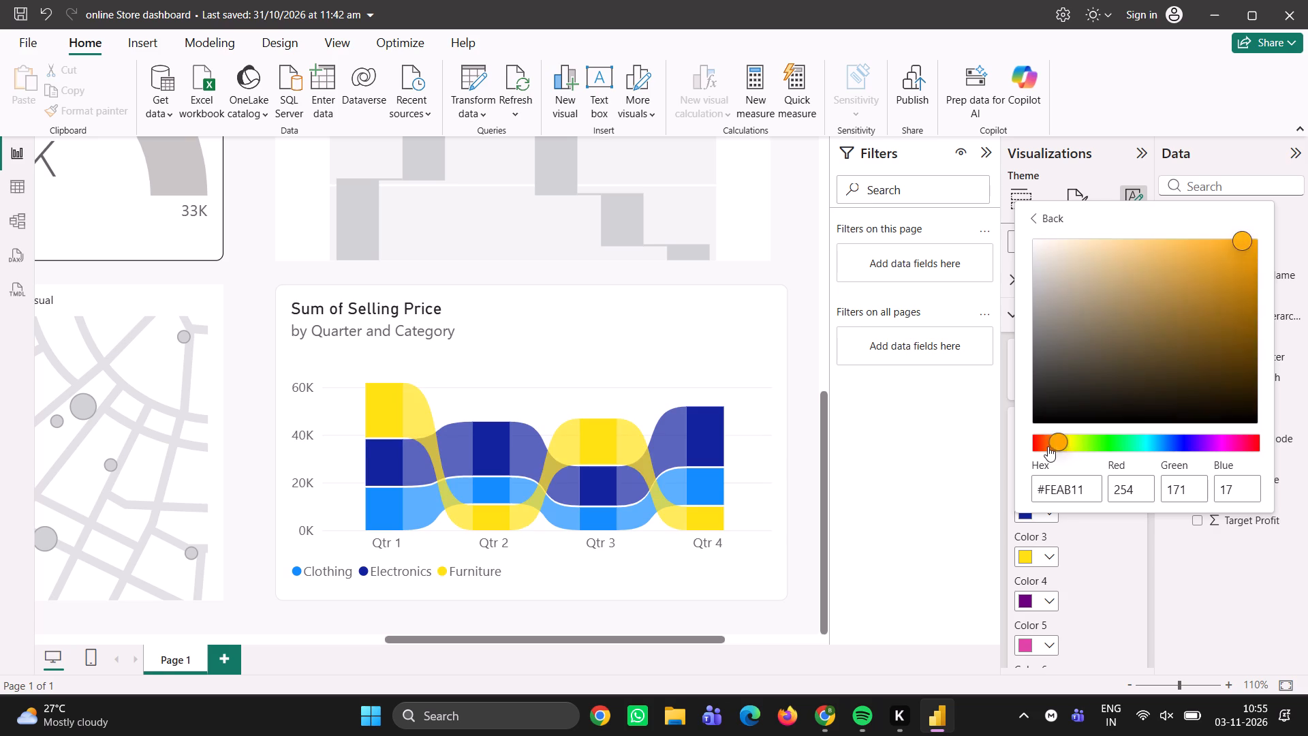
left_click_drag(1048, 446, 1021, 447)
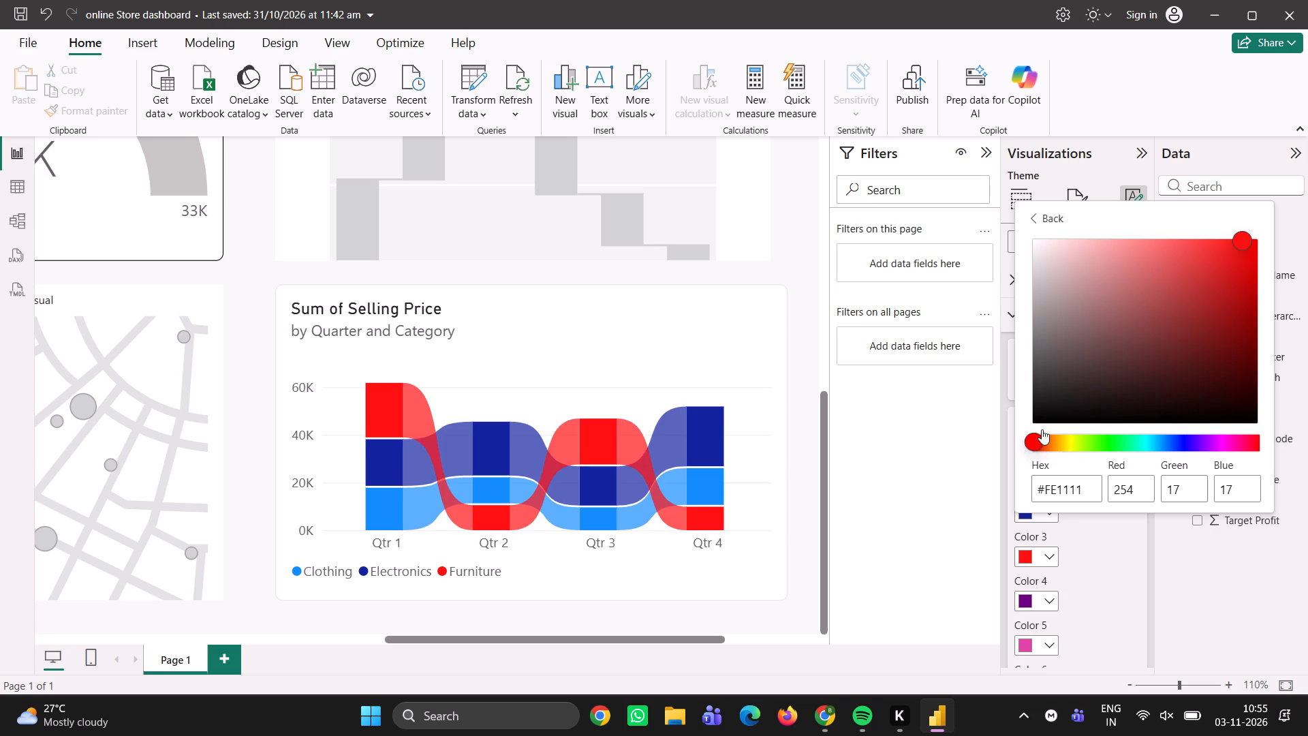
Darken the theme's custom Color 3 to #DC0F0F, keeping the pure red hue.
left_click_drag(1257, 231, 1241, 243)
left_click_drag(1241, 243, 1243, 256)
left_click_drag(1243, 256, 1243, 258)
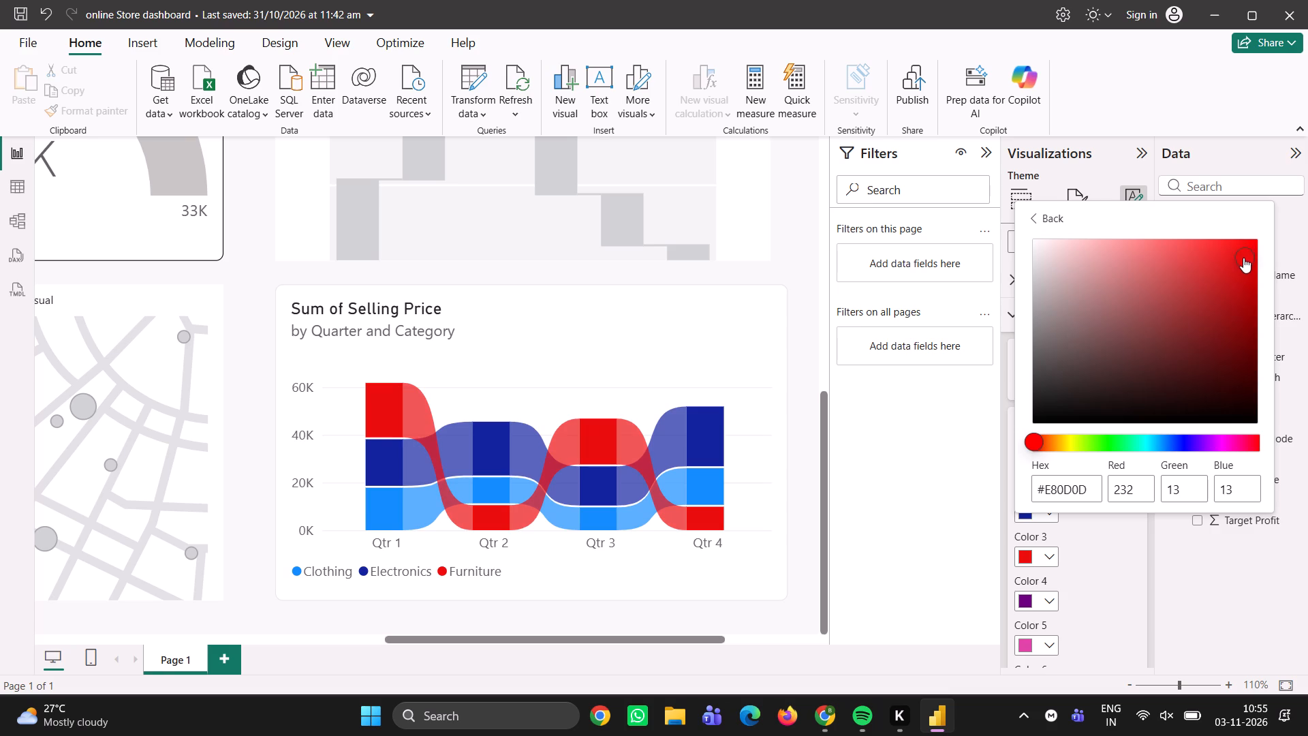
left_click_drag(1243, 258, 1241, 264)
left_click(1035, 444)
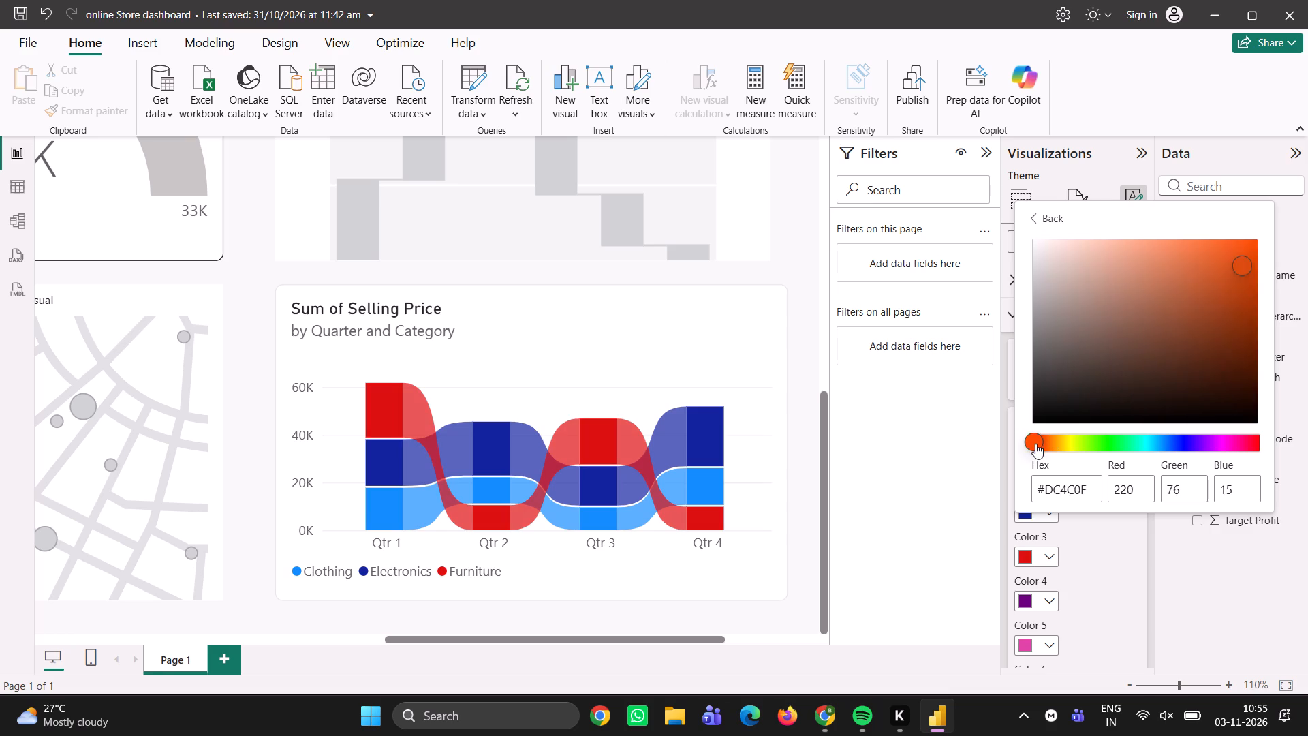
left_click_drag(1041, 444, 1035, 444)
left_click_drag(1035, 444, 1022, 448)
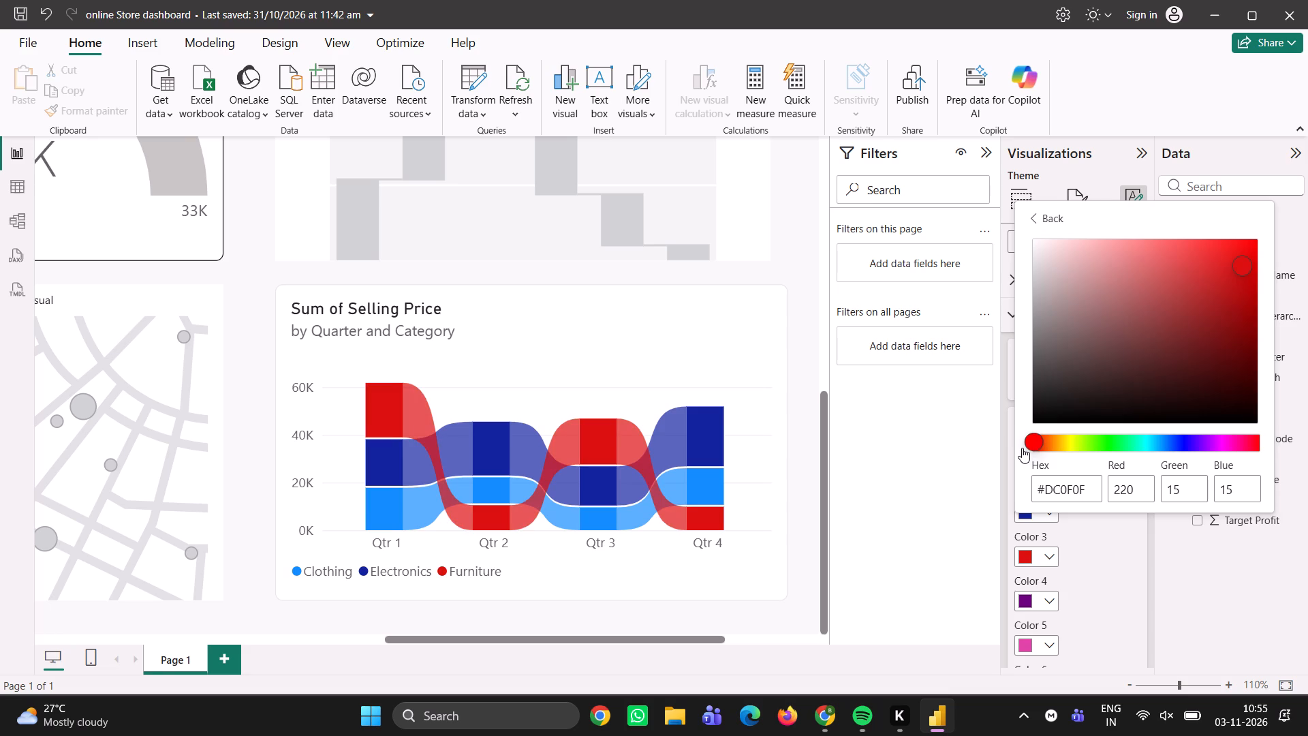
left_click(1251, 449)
Set the theme's Color 3 to the fully bright red #FF0202 and collapse the color palette and data colors settings.
left_click_drag(1240, 265, 1191, 297)
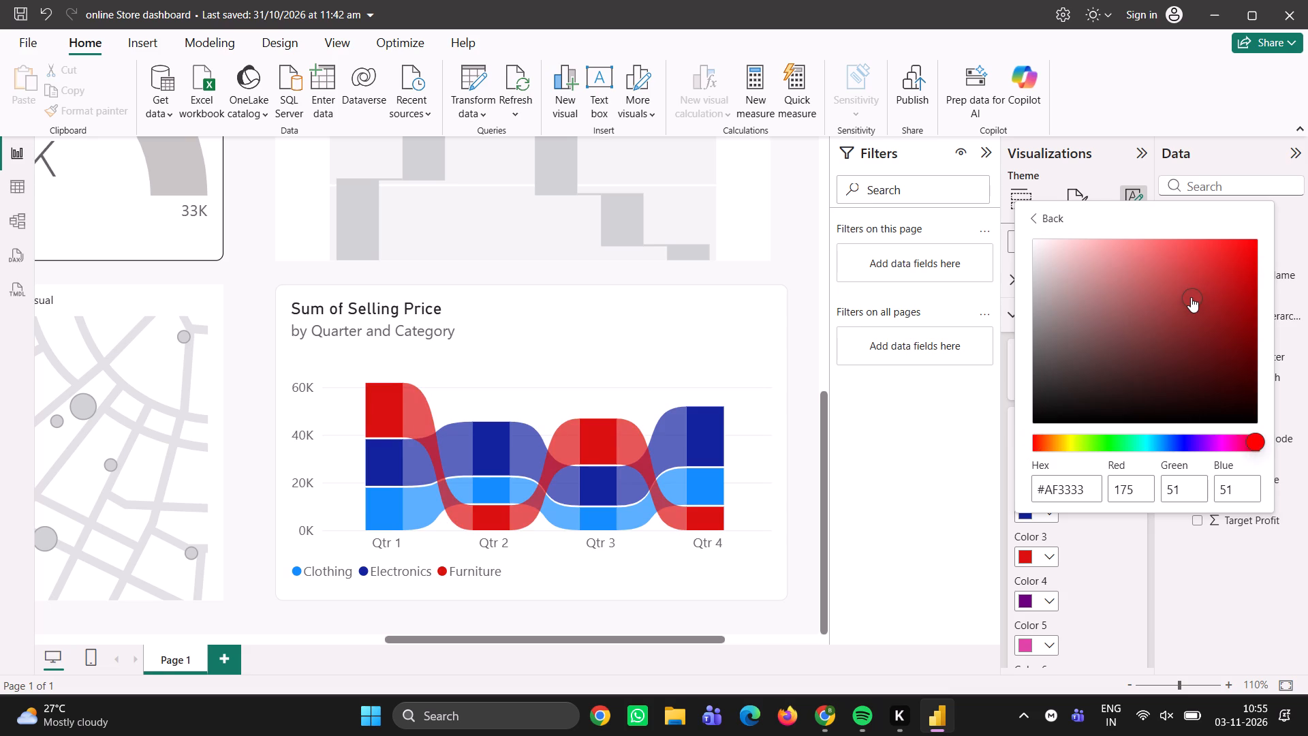
left_click_drag(1191, 297, 1202, 267)
left_click_drag(1202, 267, 1203, 242)
left_click_drag(1203, 242, 1256, 249)
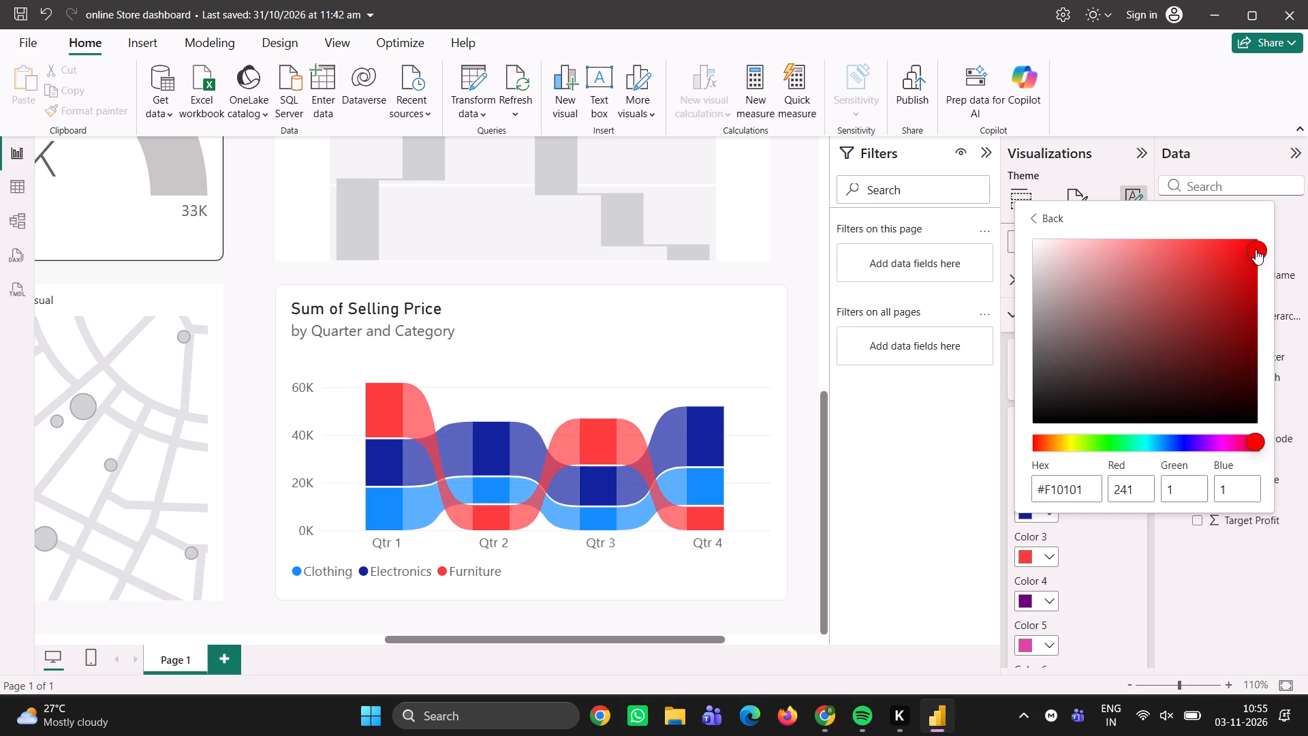
left_click_drag(1256, 249, 1255, 234)
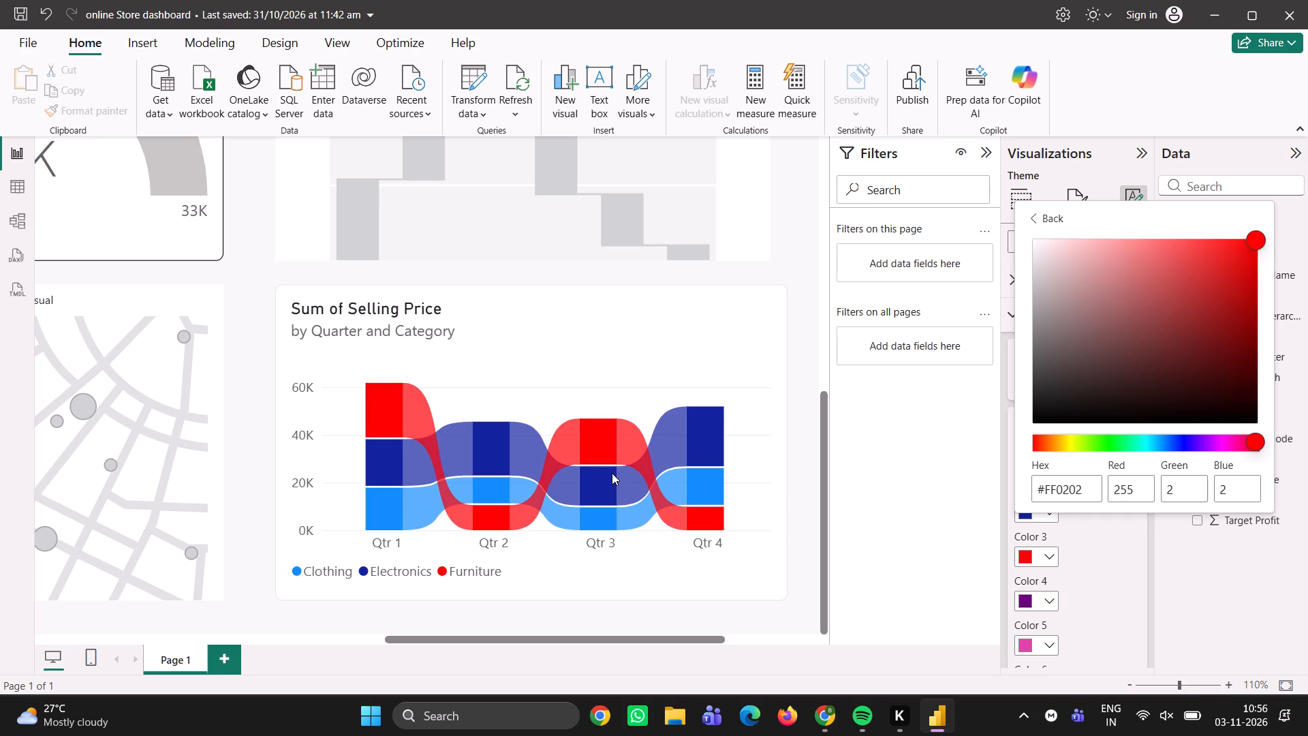
left_click(1149, 624)
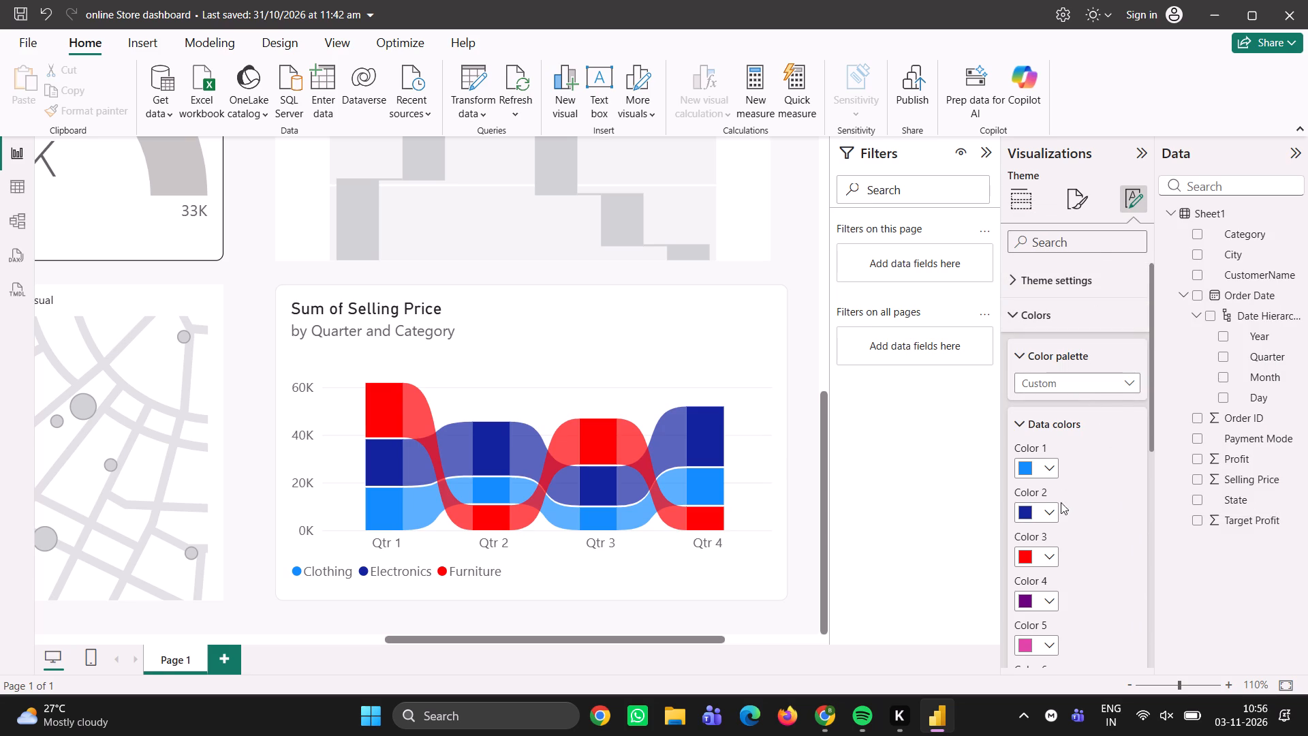
left_click(1053, 356)
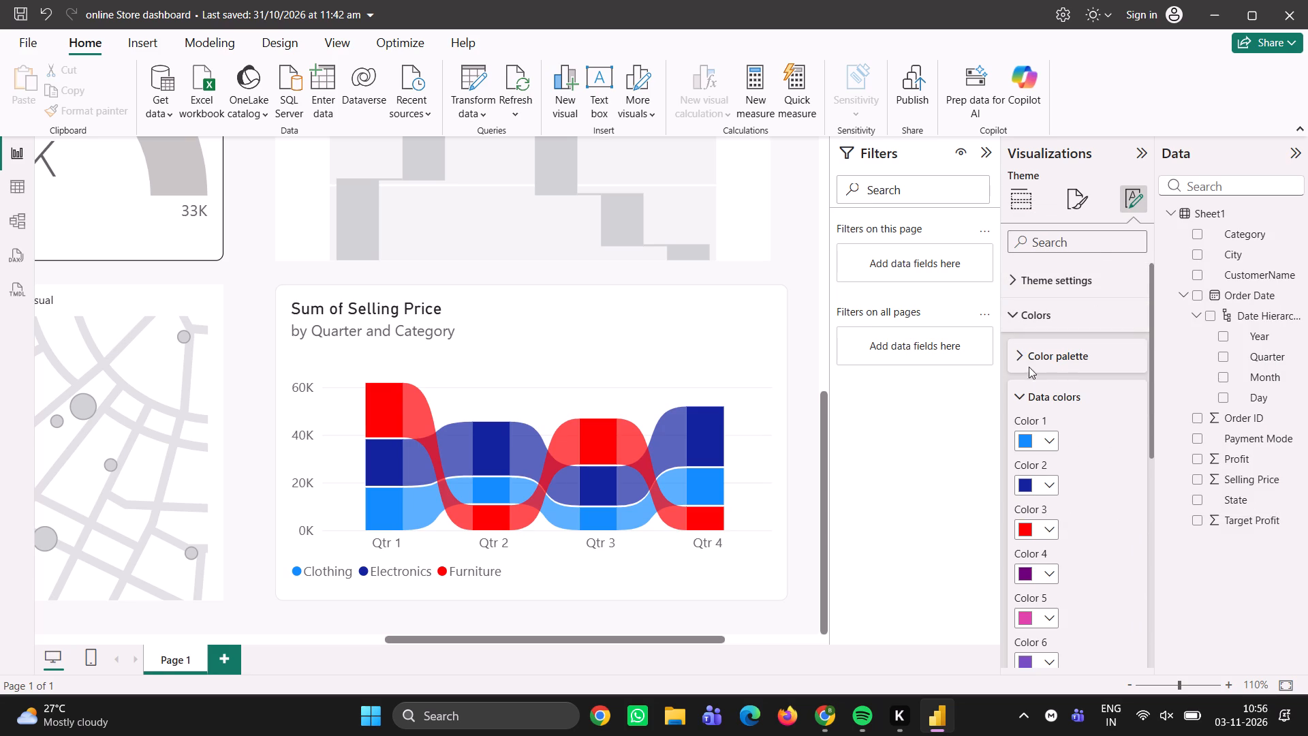
left_click(1021, 397)
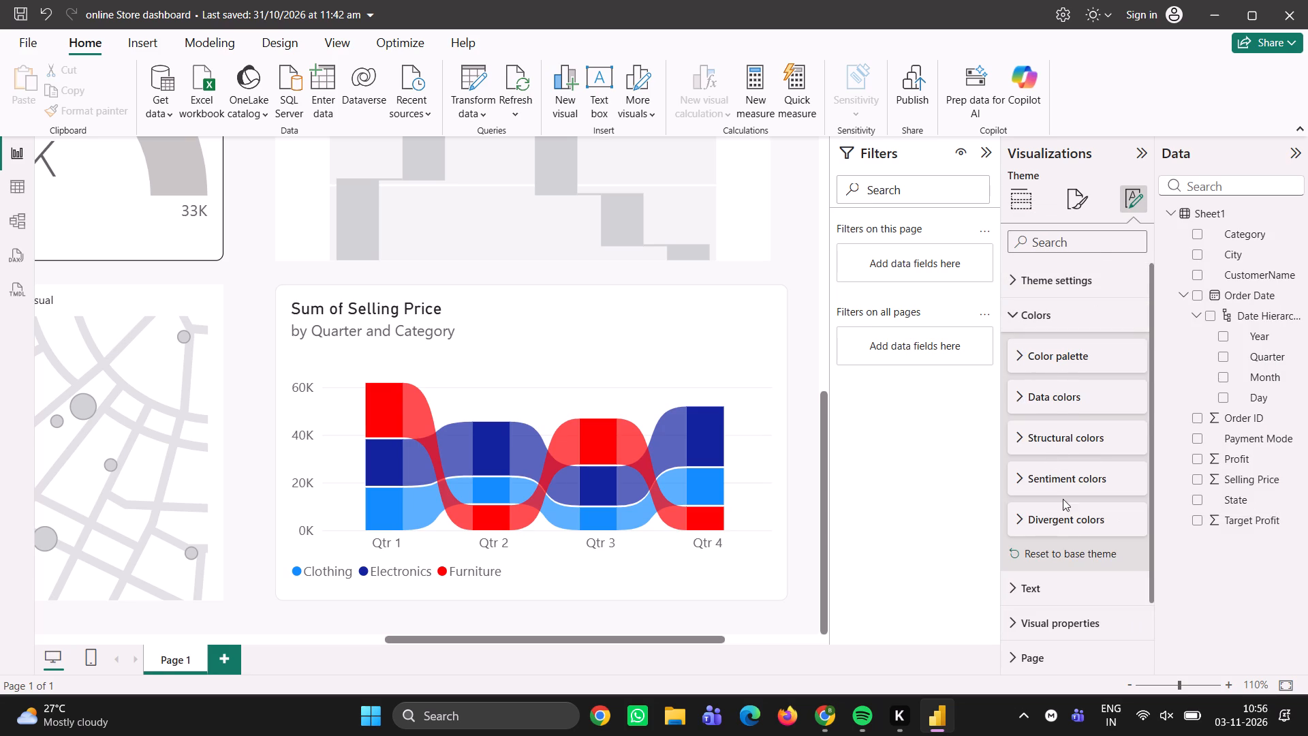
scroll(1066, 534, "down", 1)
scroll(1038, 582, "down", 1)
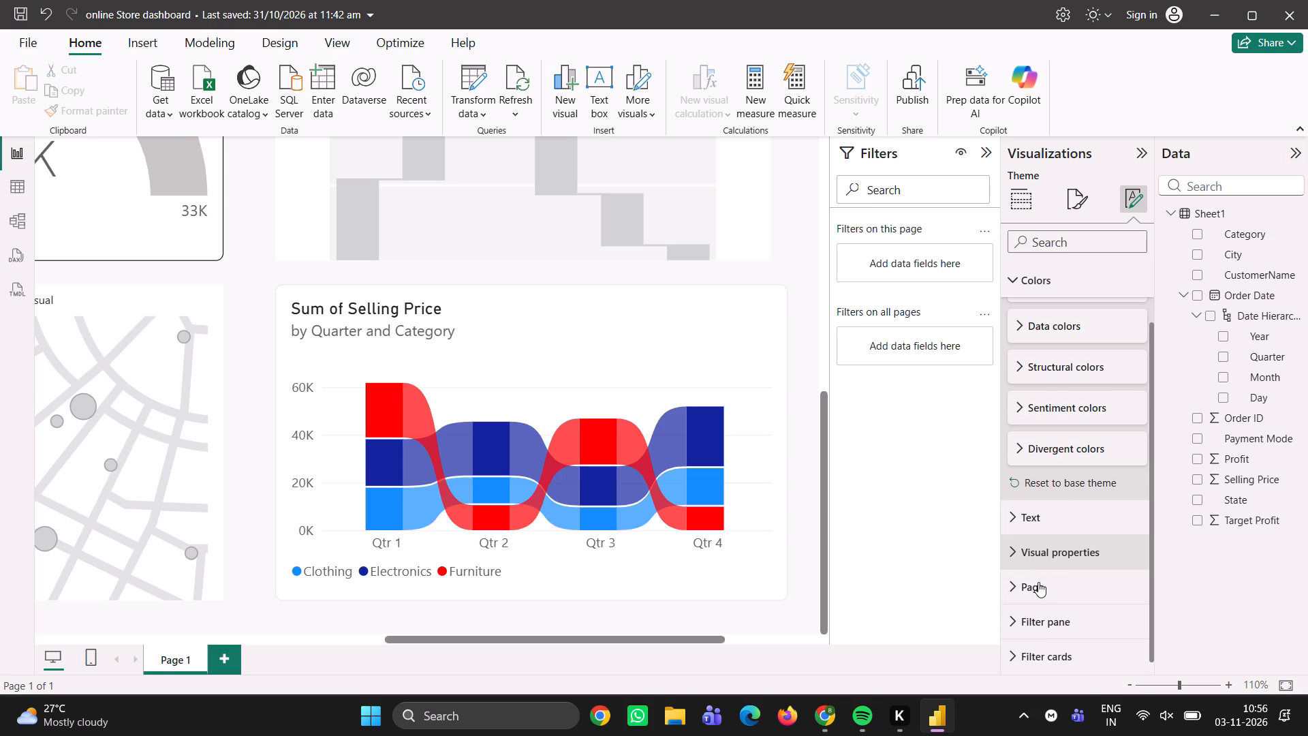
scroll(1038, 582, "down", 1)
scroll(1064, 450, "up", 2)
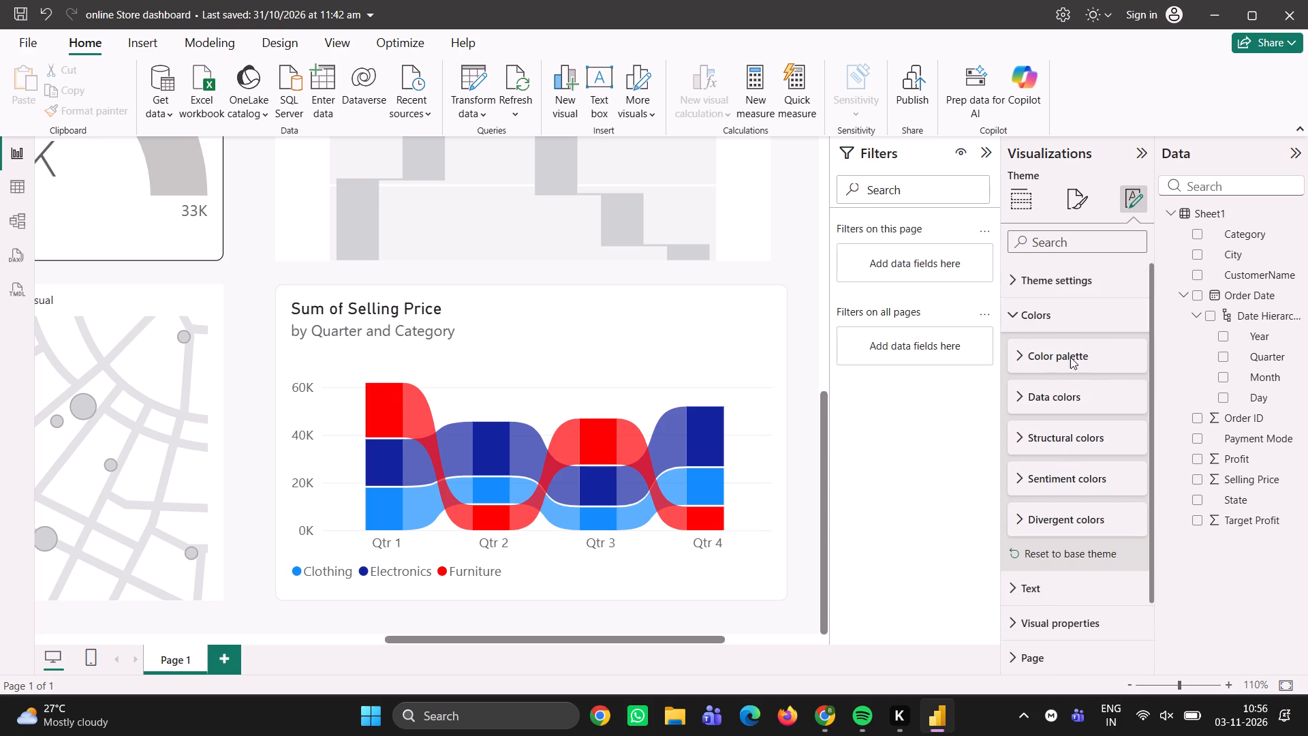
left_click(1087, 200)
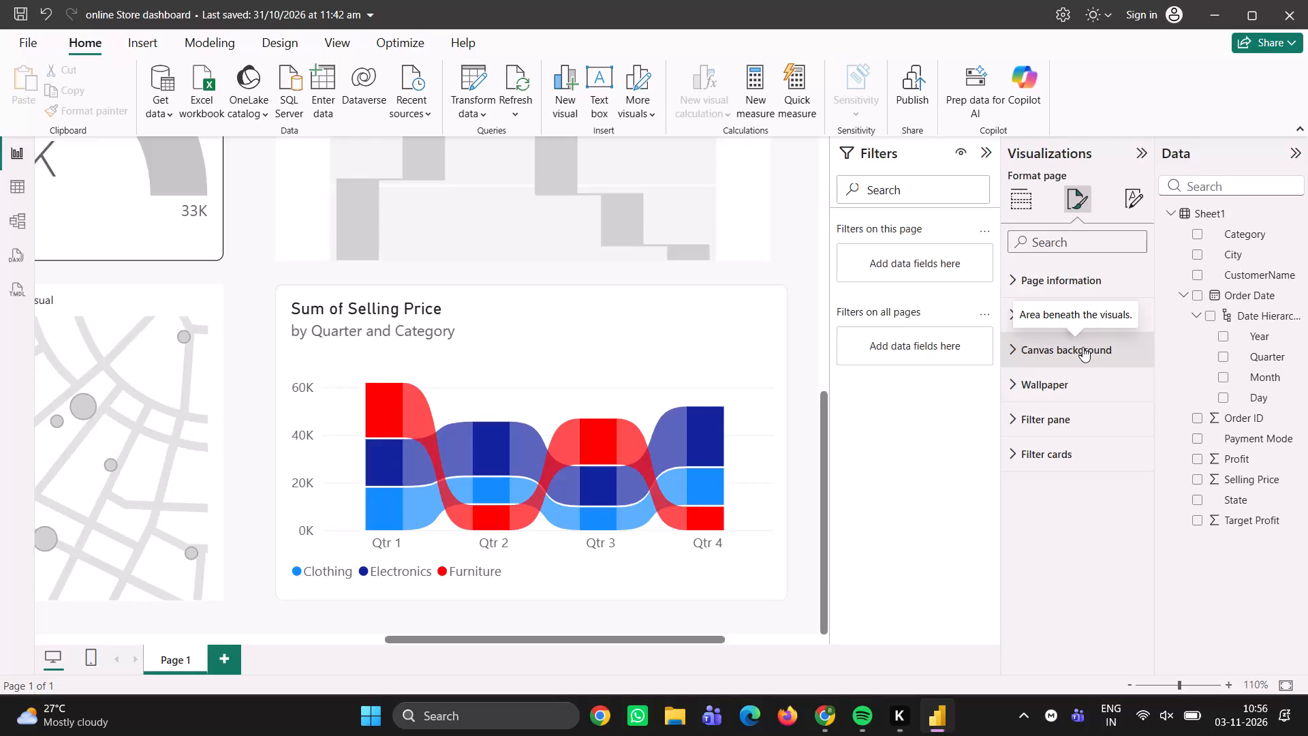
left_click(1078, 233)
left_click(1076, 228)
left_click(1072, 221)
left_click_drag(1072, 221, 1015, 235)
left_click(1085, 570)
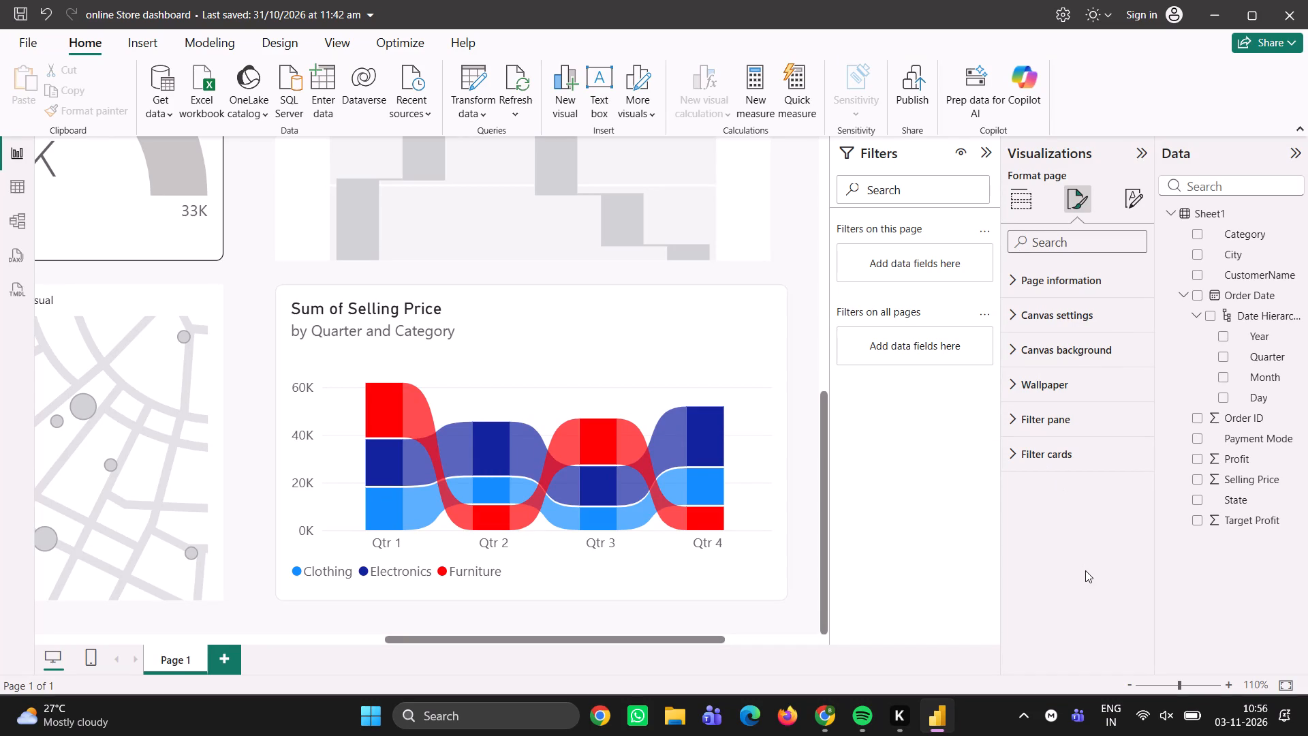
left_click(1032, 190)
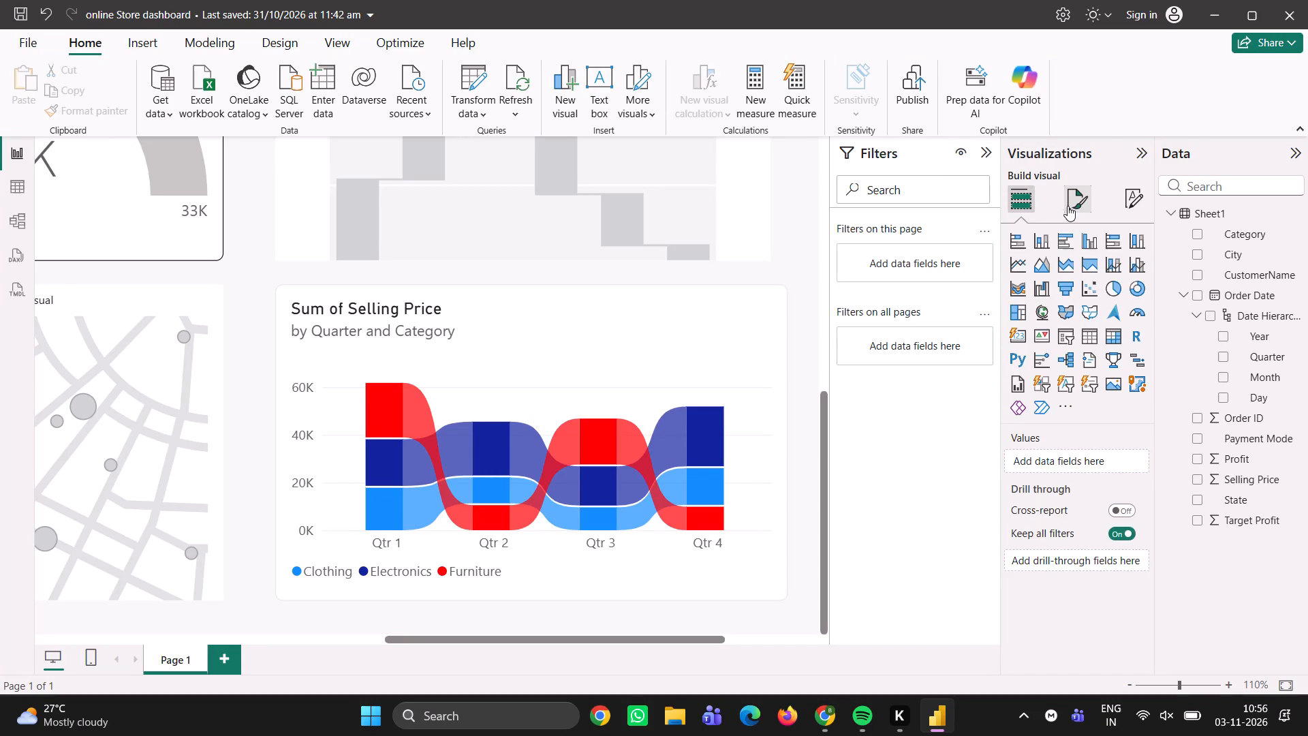
Search the page formatting options for "general" and clear the search.
left_click(1069, 206)
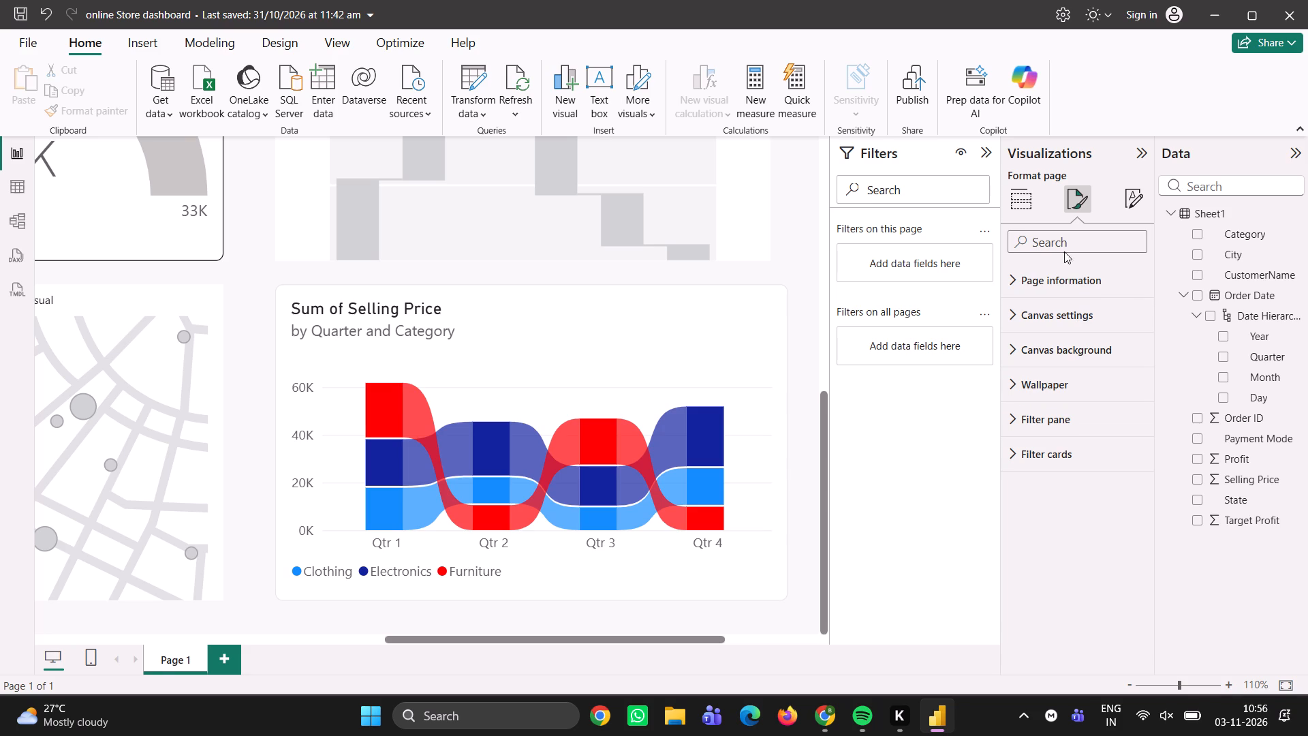
left_click(1059, 239)
type("gen")
key("r")
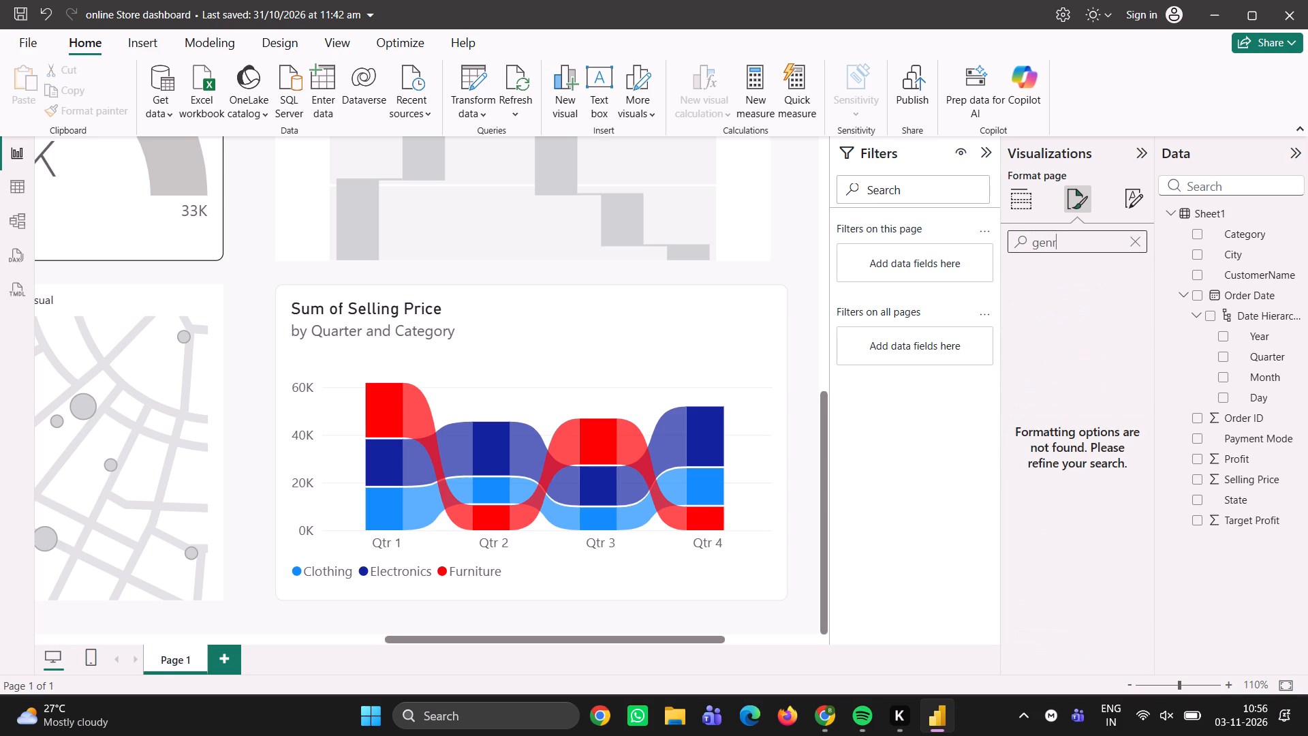
key("BackSpace")
type("eral")
key("Return")
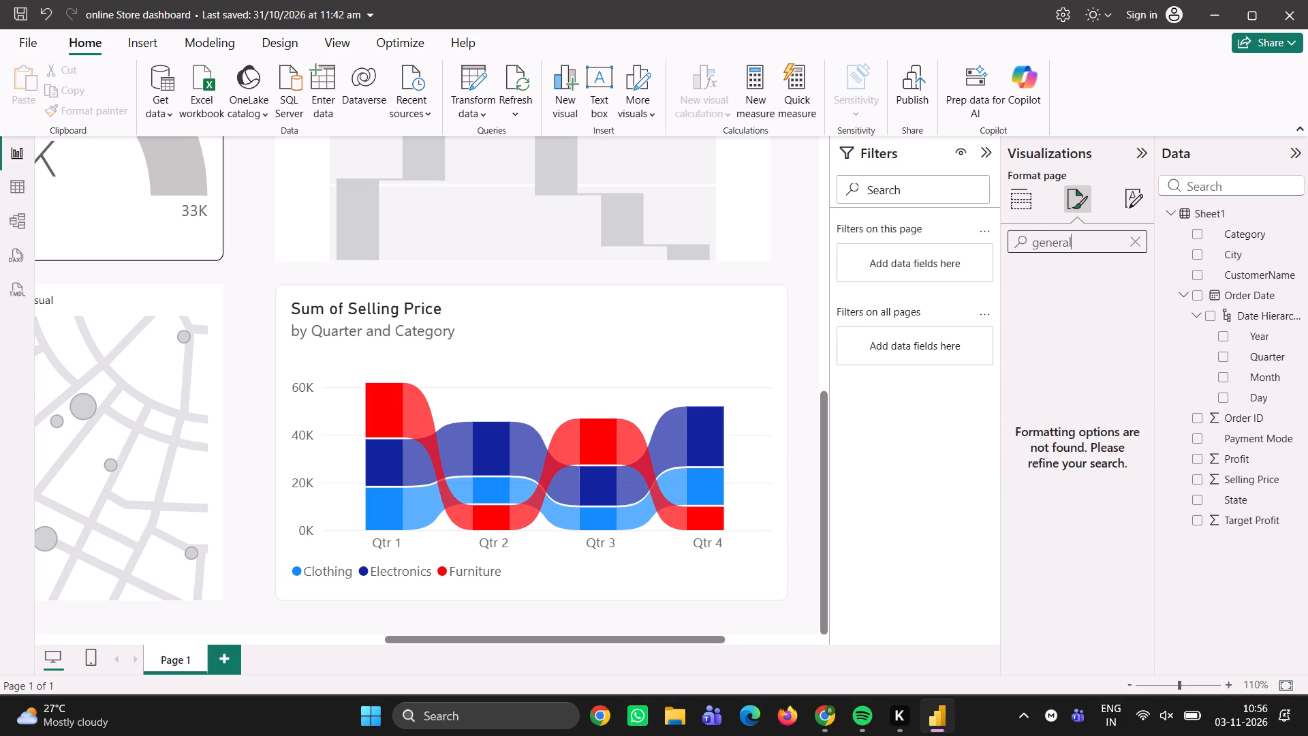
left_click(1059, 239)
left_click_drag(1068, 241, 1016, 241)
key("BackSpace")
key("Right")
key("BackSpace")
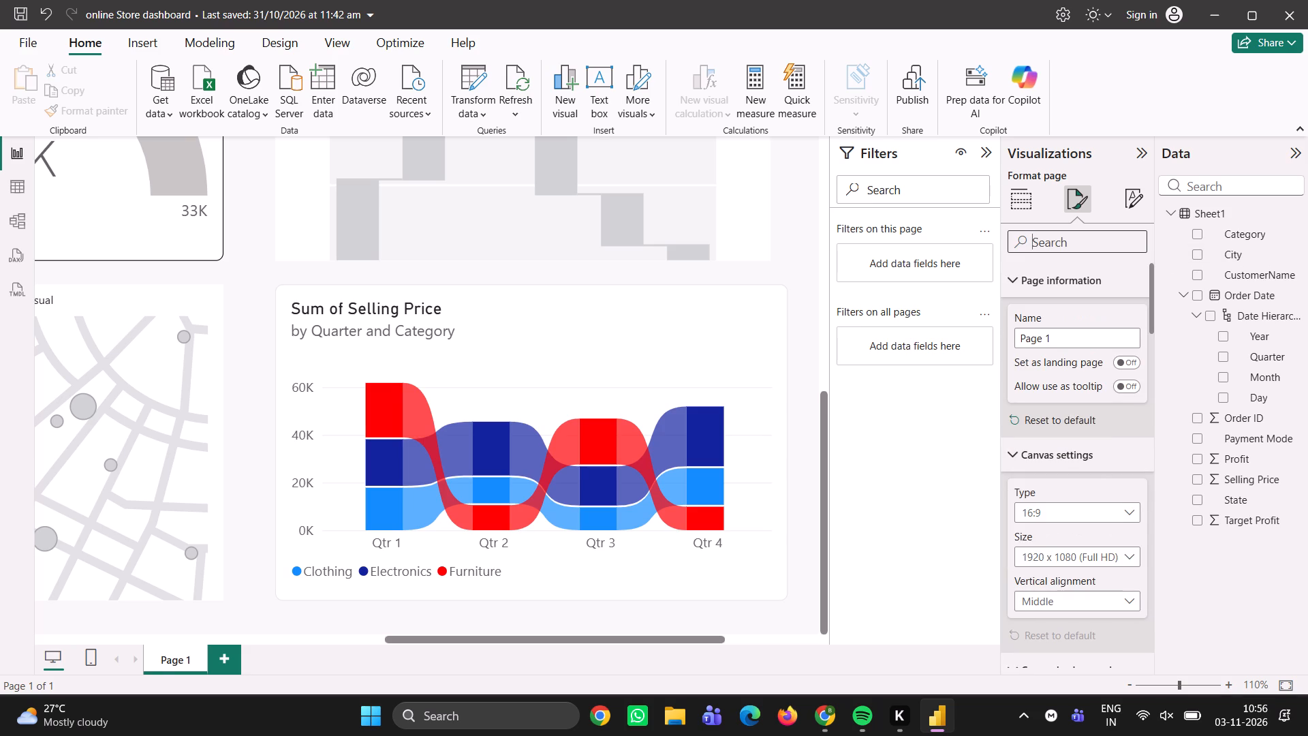
Look through the page formatting options, from page information to filter cards, and collapse all the sections.
scroll(1084, 497, "down", 1)
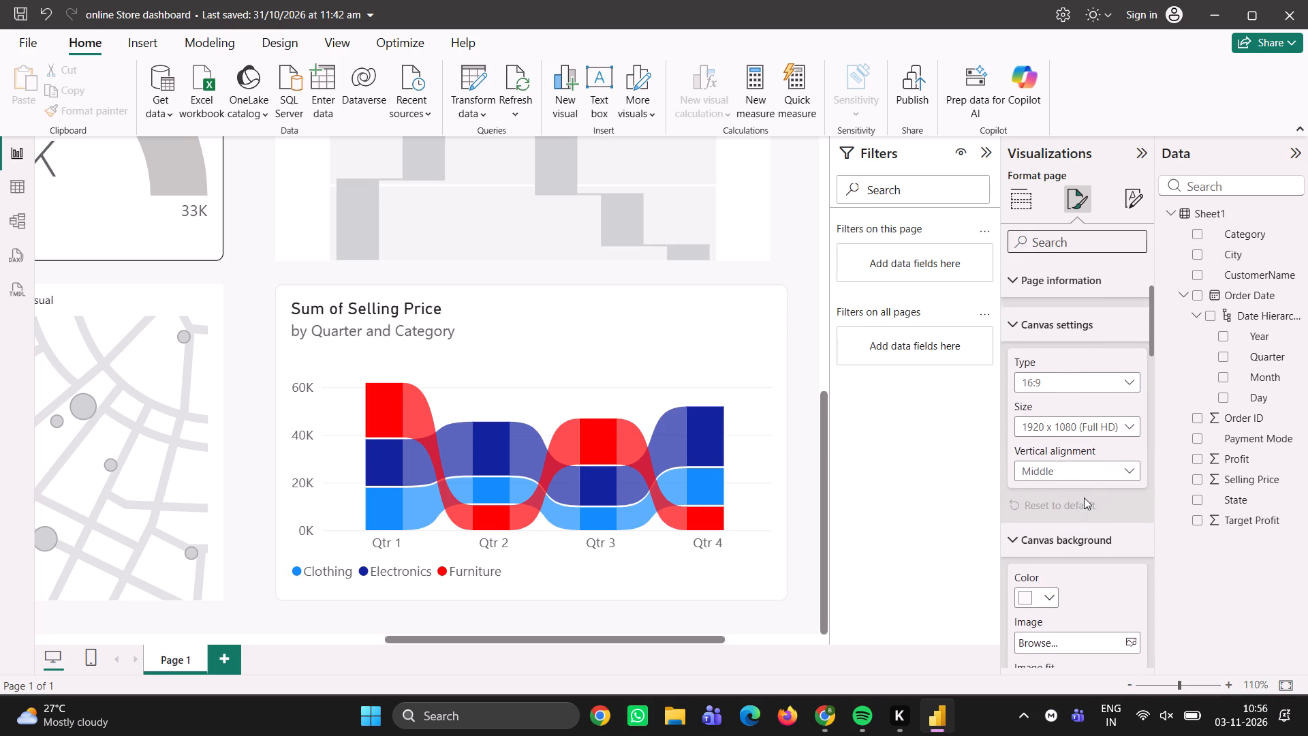
scroll(1084, 497, "down", 1)
scroll(1084, 497, "up", 4)
scroll(1041, 307, "down", 1)
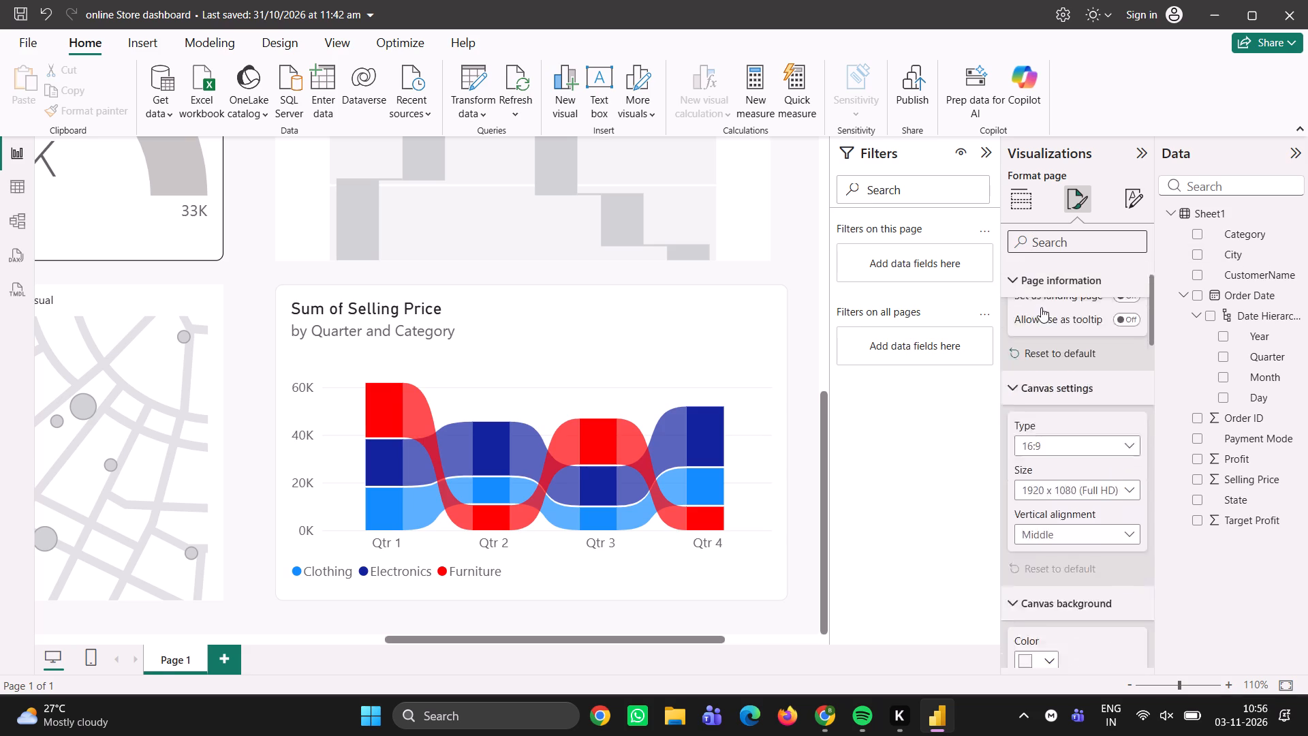
scroll(1041, 307, "down", 5)
scroll(1063, 455, "down", 4)
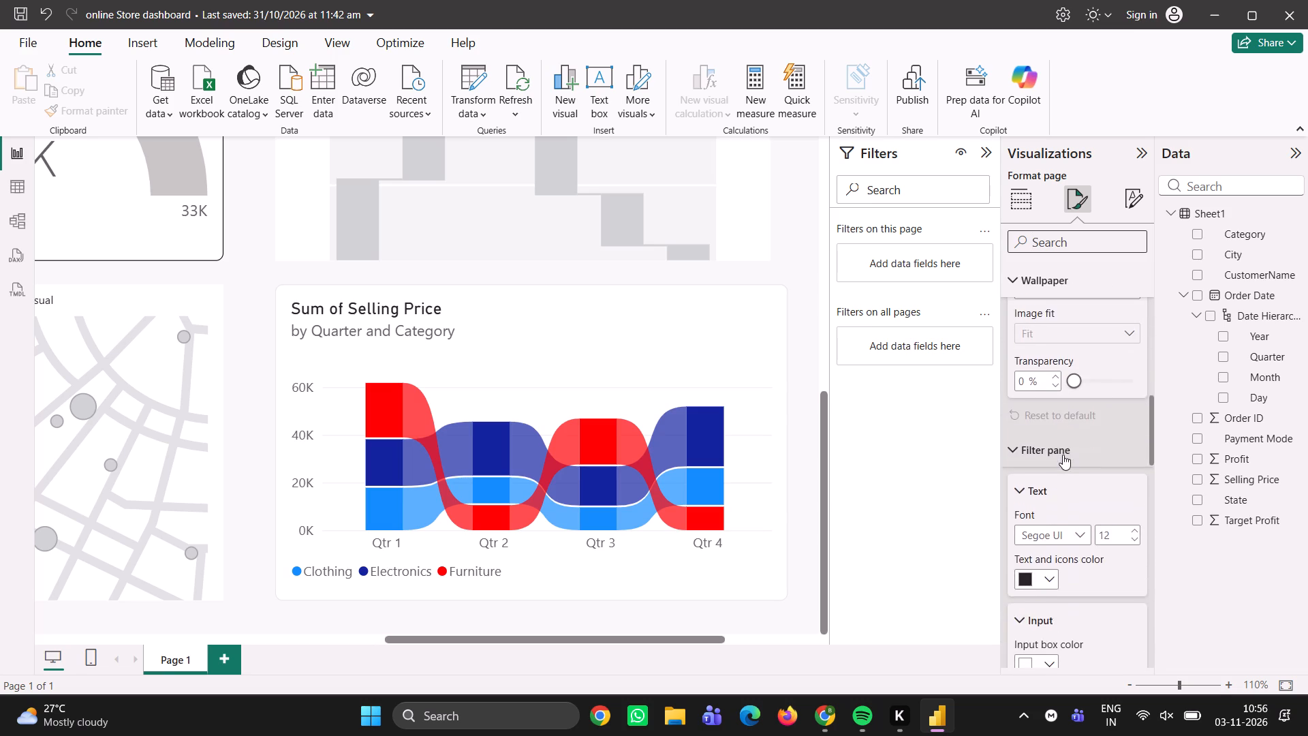
scroll(1063, 455, "down", 5)
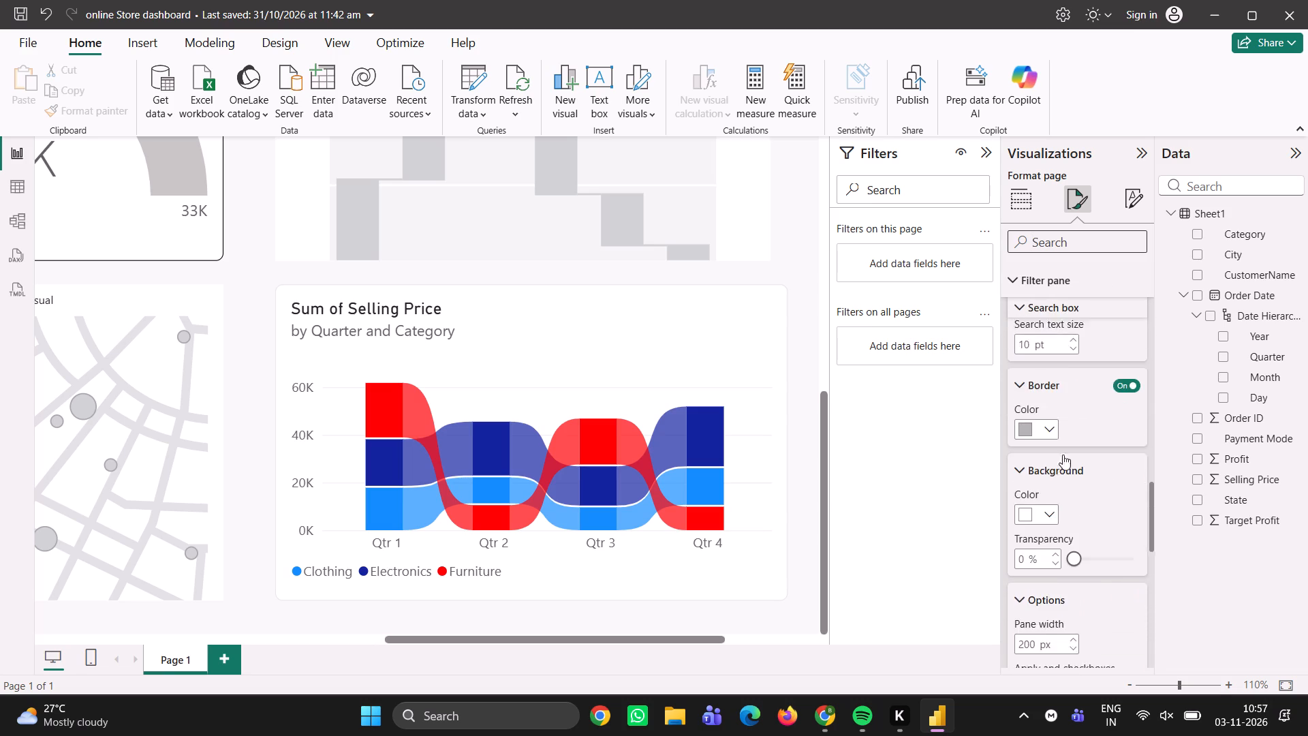
scroll(1063, 455, "down", 5)
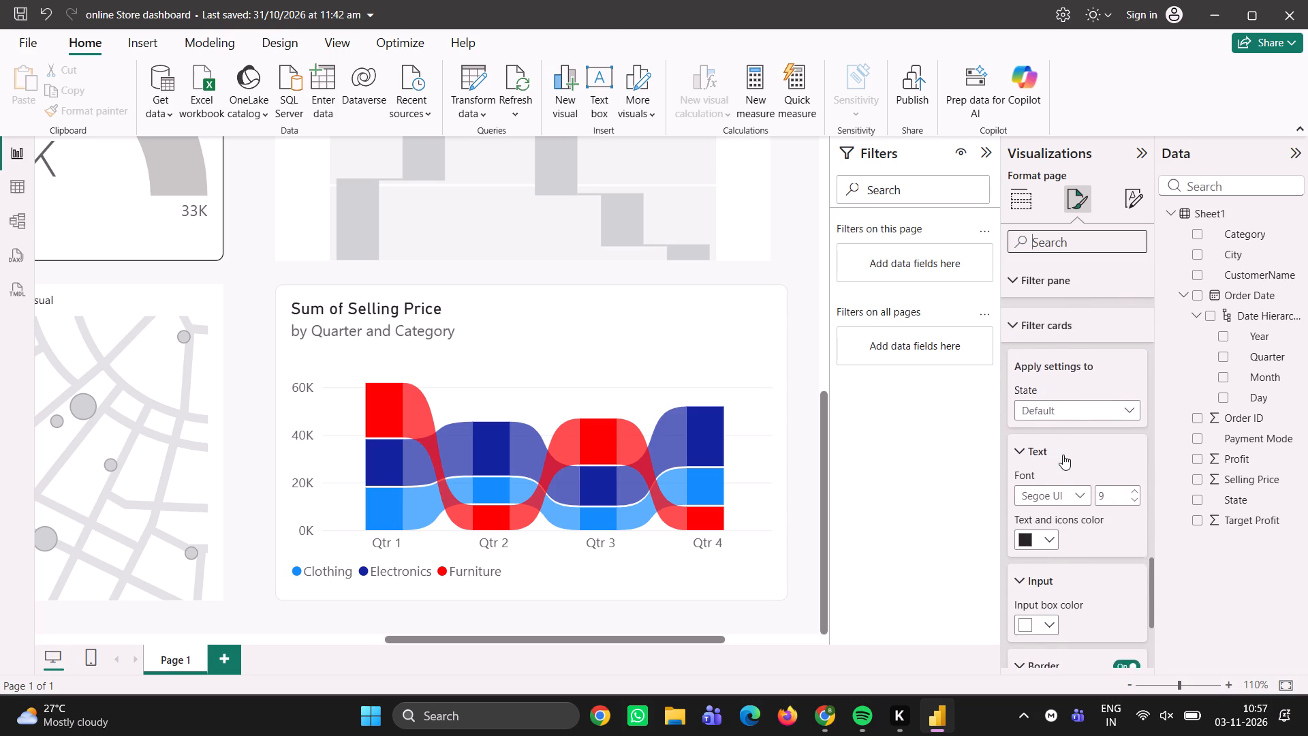
scroll(1063, 455, "down", 4)
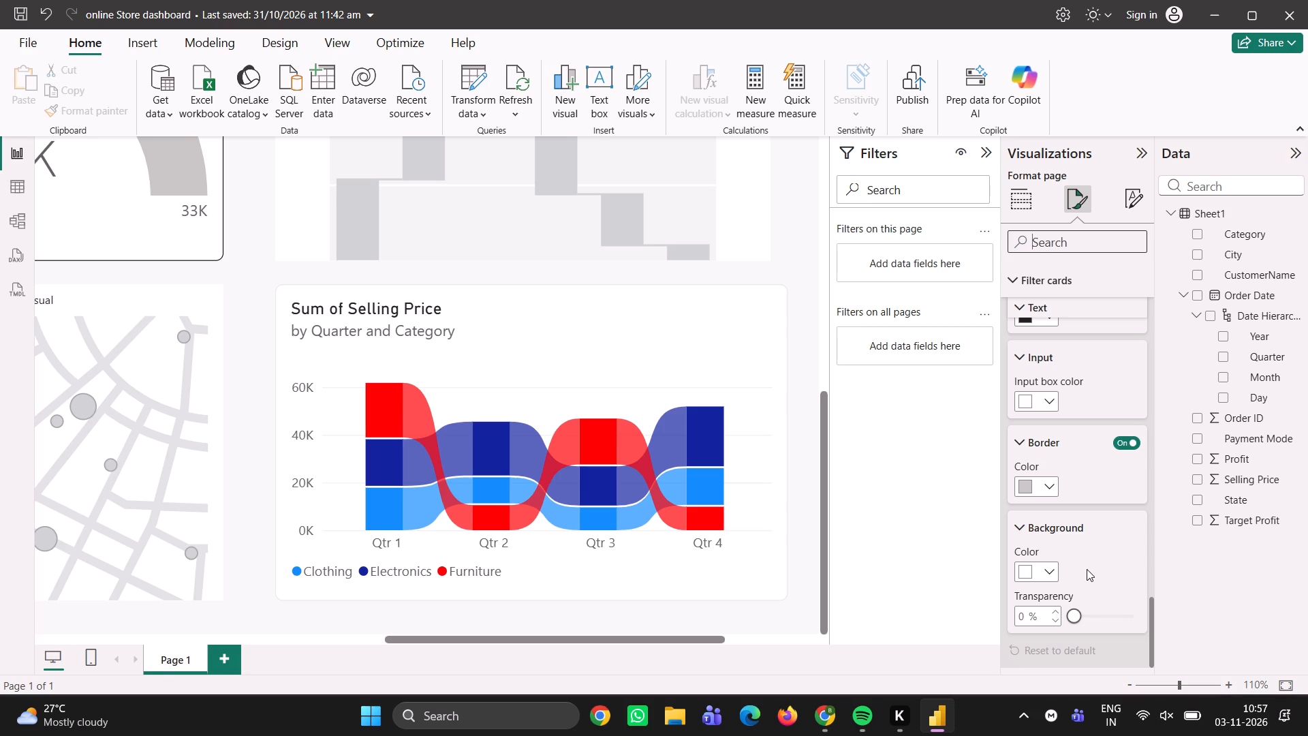
scroll(1087, 569, "up", 9)
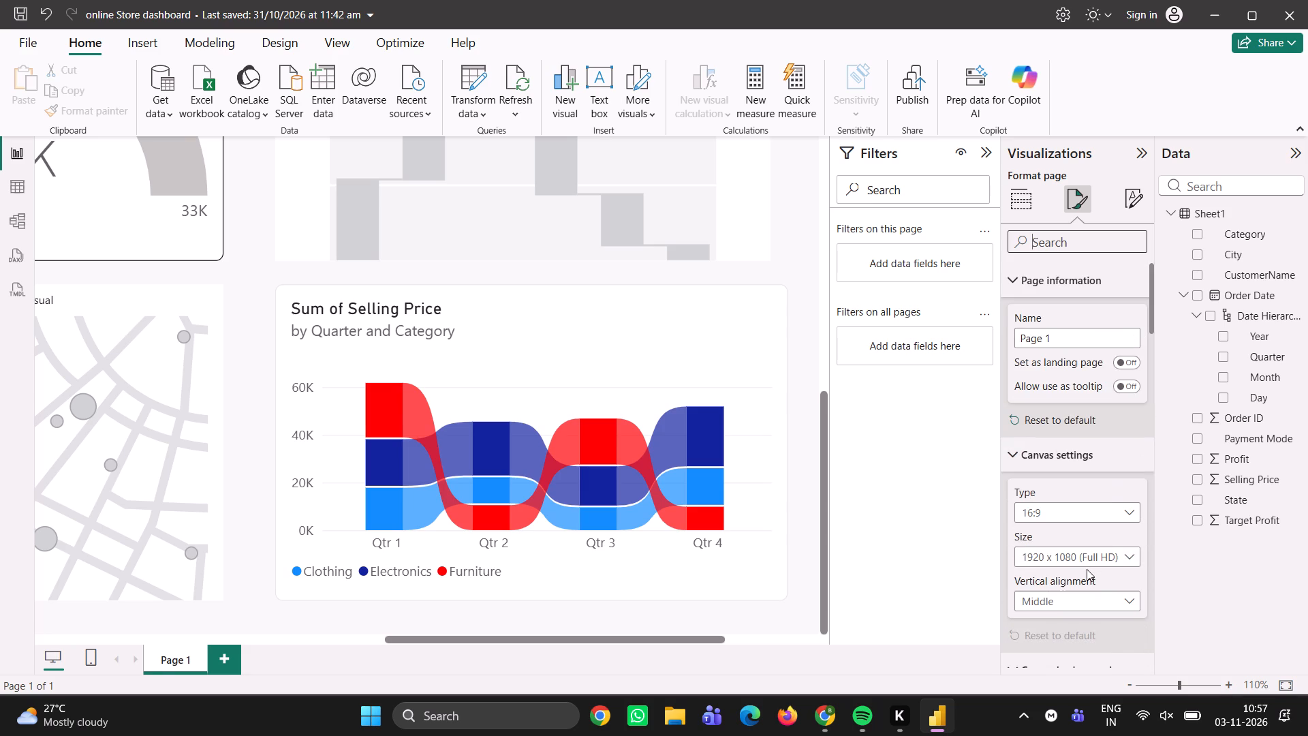
left_click(1020, 286)
left_click(1020, 286)
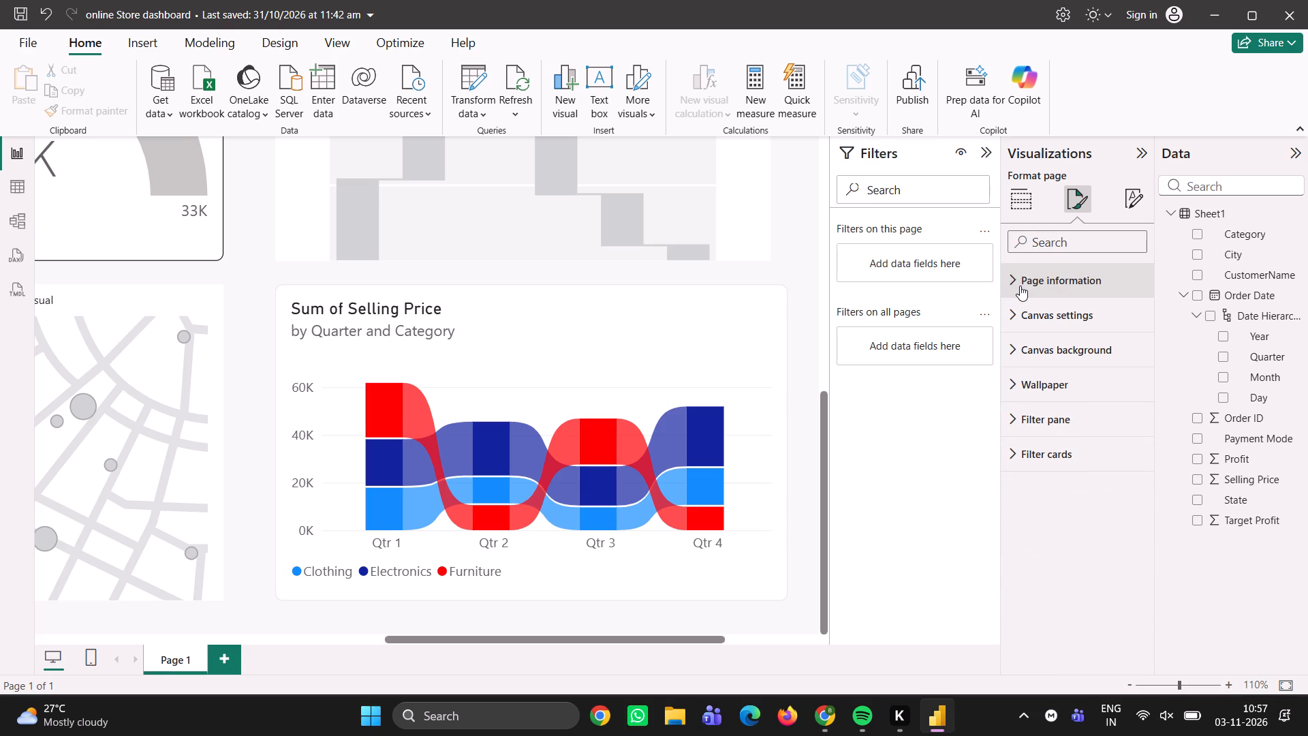
left_click(1027, 191)
left_click(1072, 188)
left_click(1055, 177)
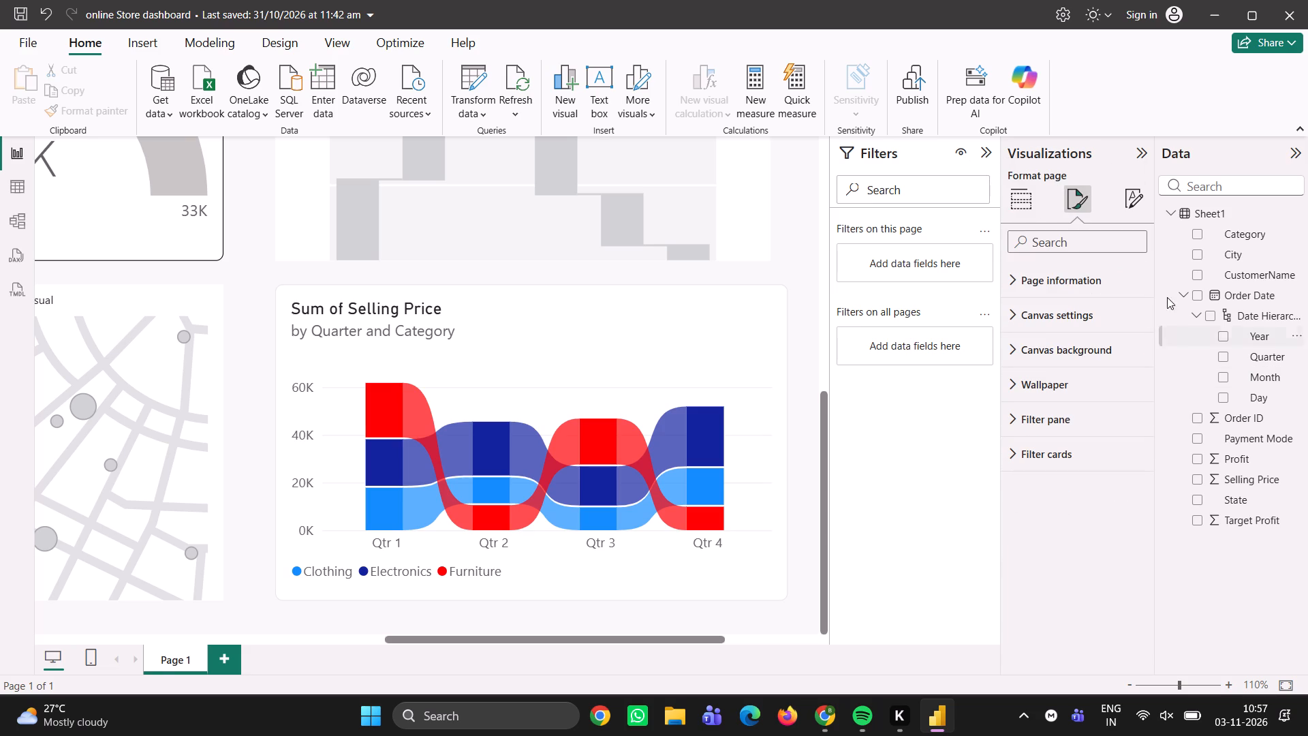
Set the legend position of the Sum of Selling Price ribbon chart to Top left, leaving the legend title off.
left_click(625, 428)
left_click(591, 368)
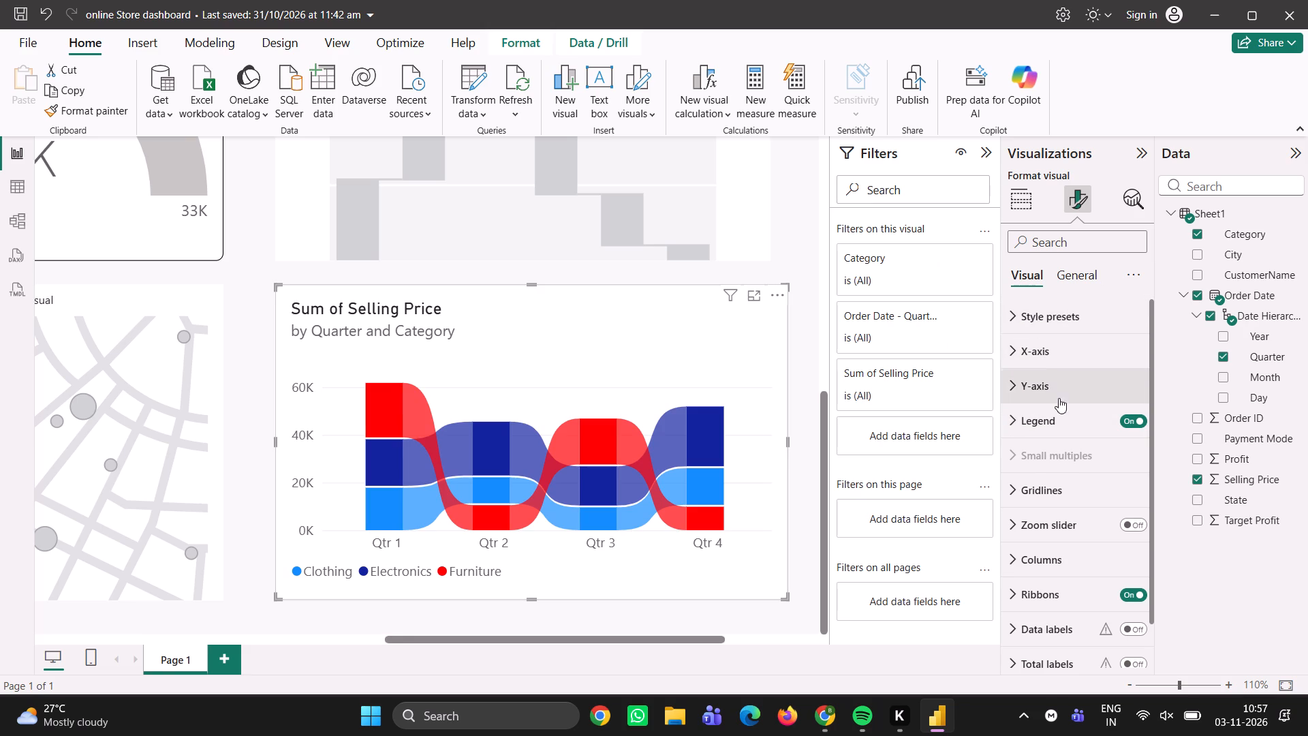
left_click(1040, 418)
scroll(1040, 418, "down", 1)
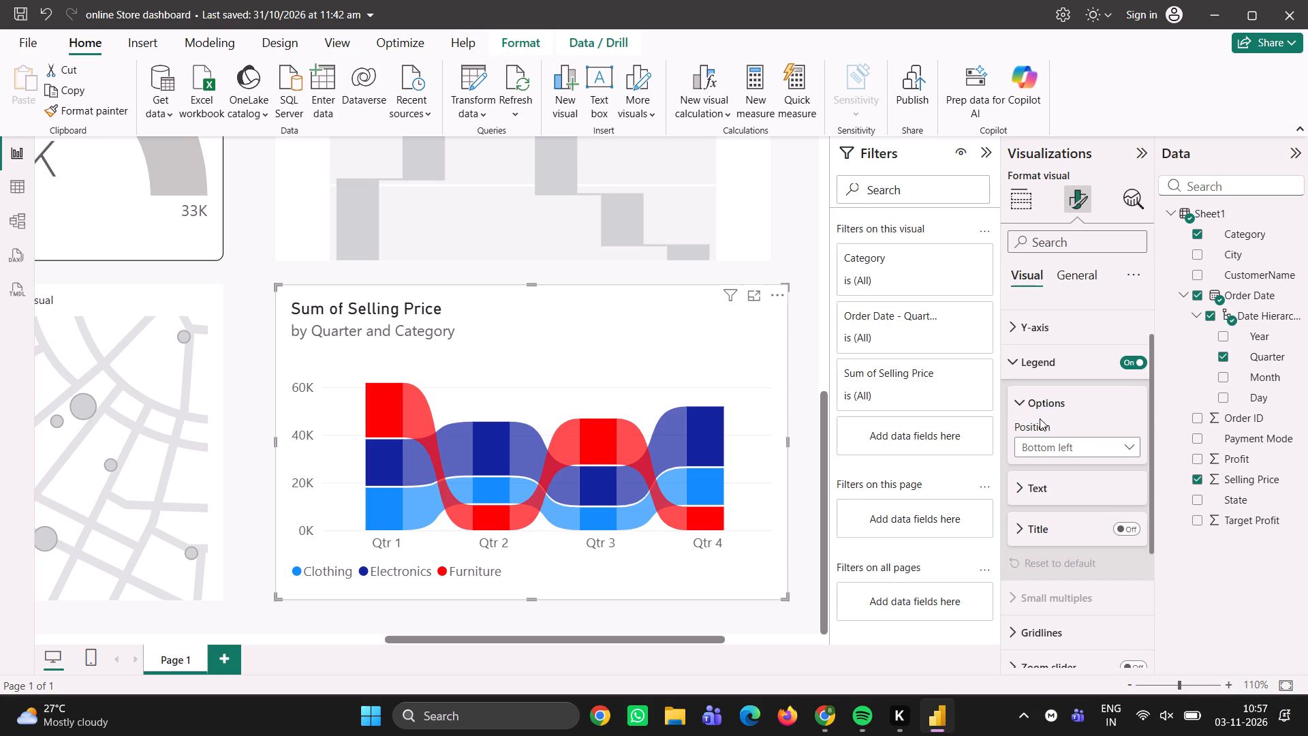
scroll(1040, 418, "up", 1)
scroll(1040, 418, "down", 1)
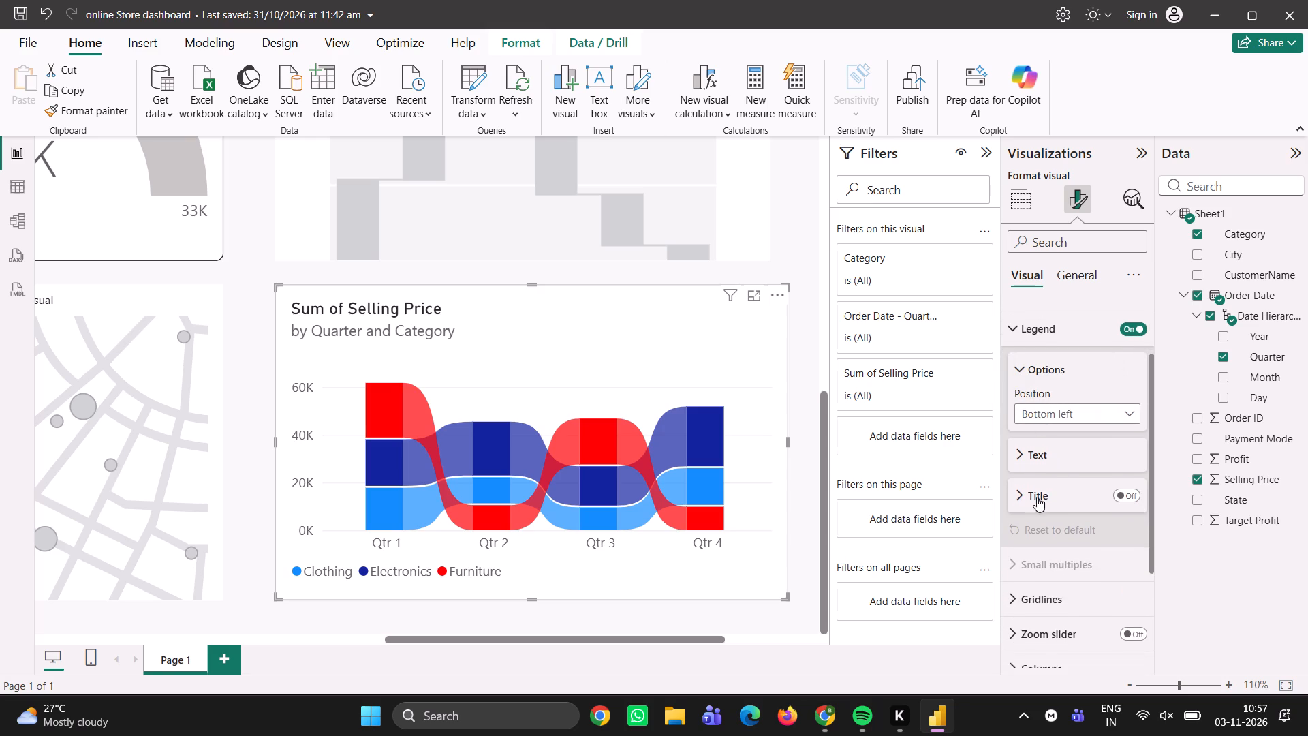
left_click(1131, 491)
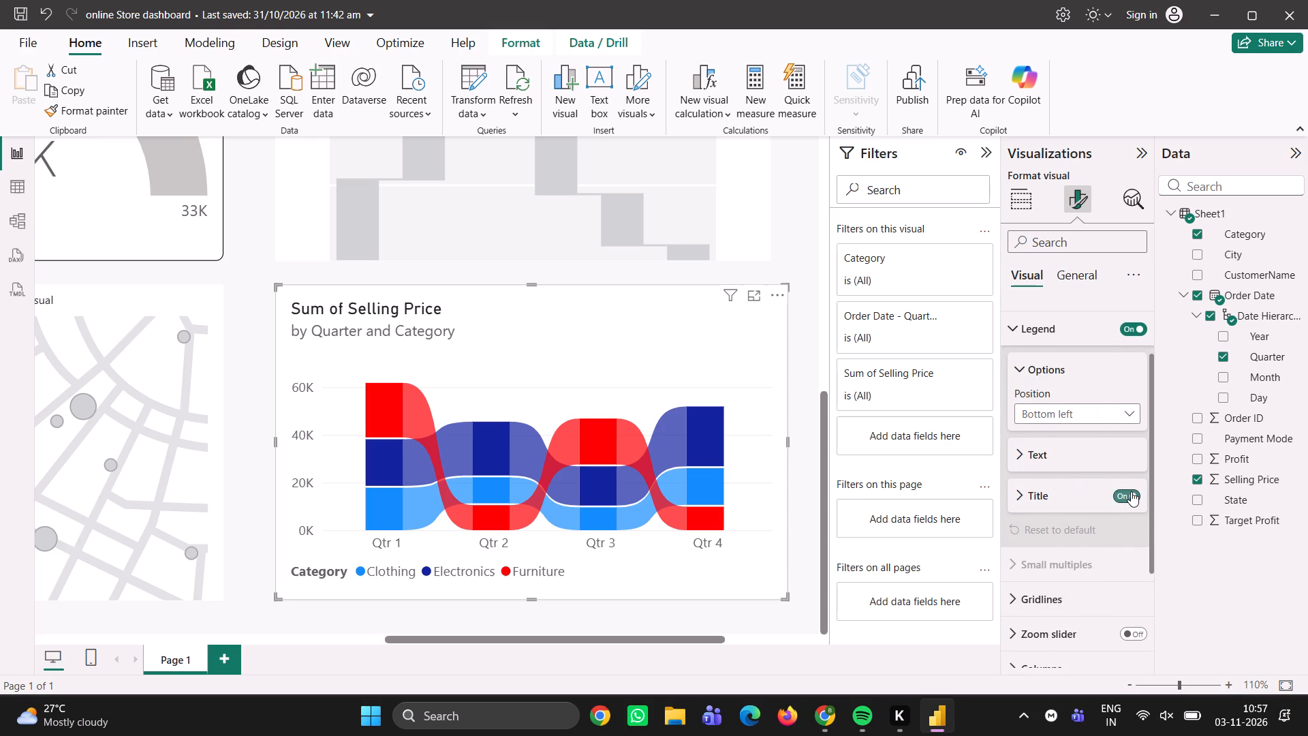
left_click(1131, 491)
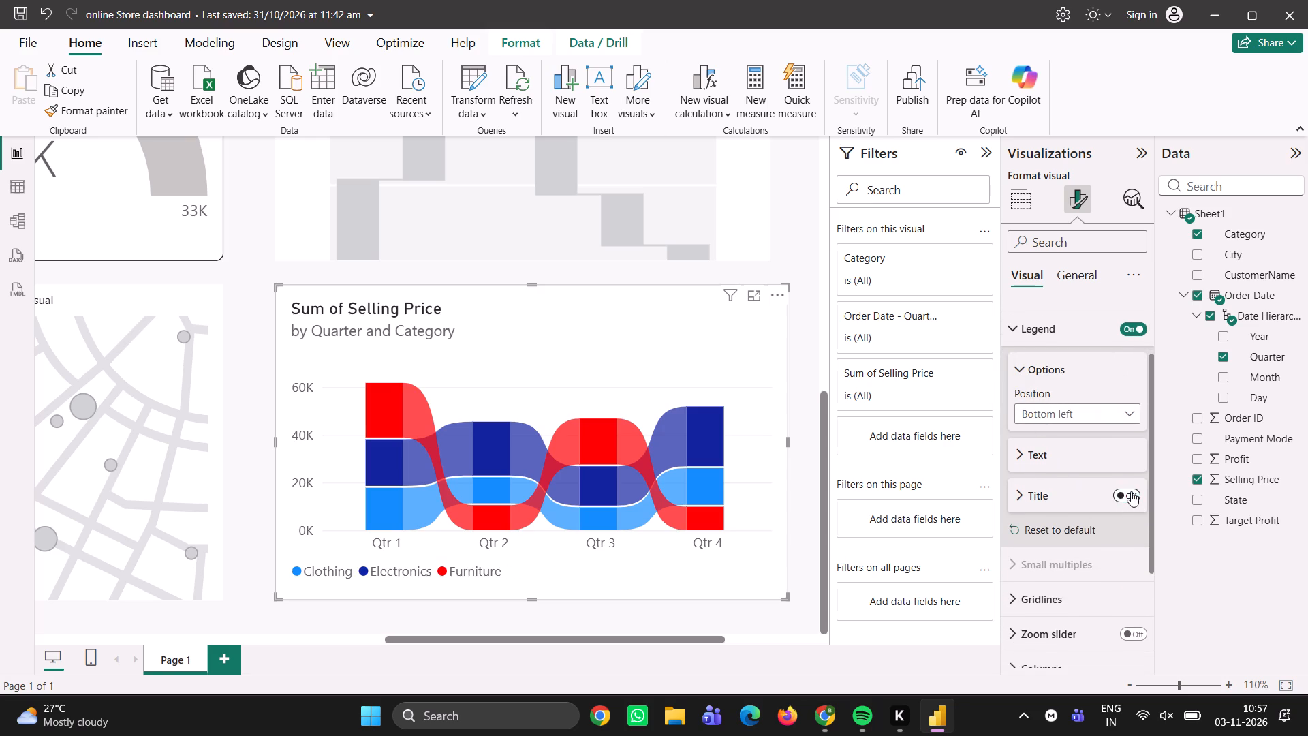
left_click(1107, 412)
left_click(1044, 438)
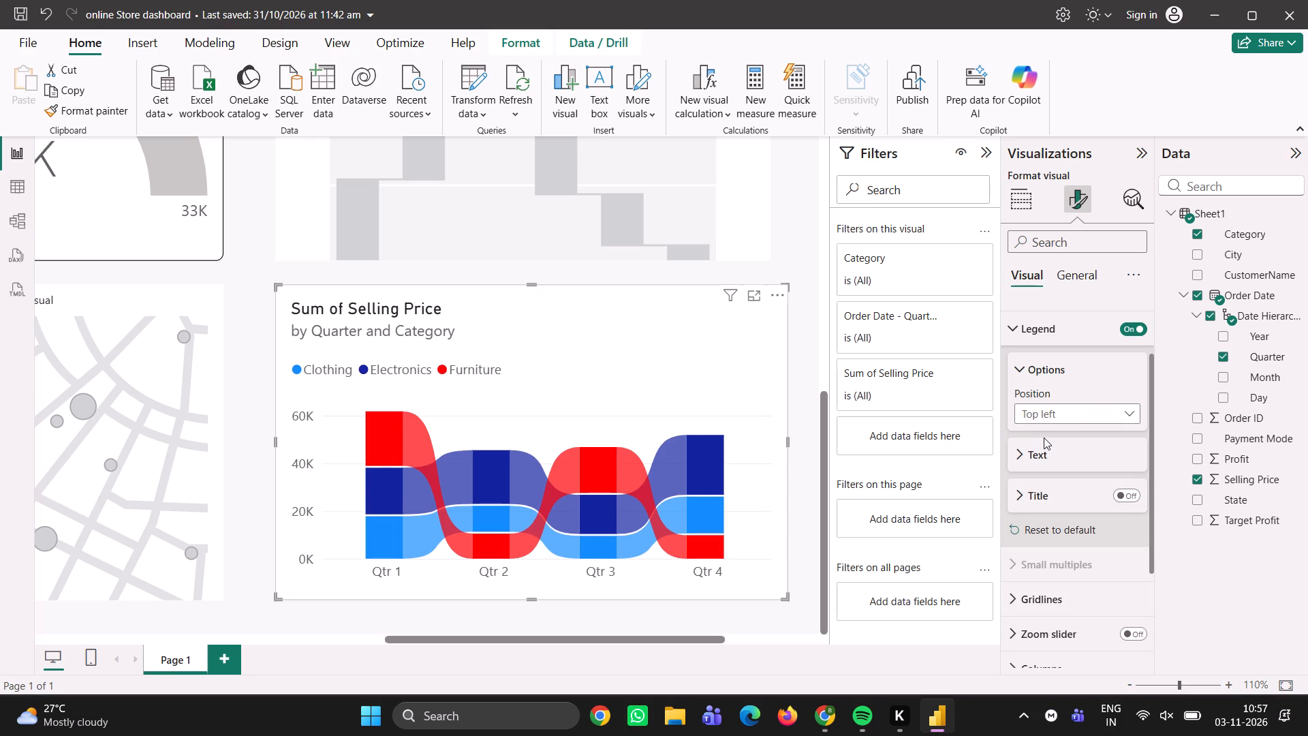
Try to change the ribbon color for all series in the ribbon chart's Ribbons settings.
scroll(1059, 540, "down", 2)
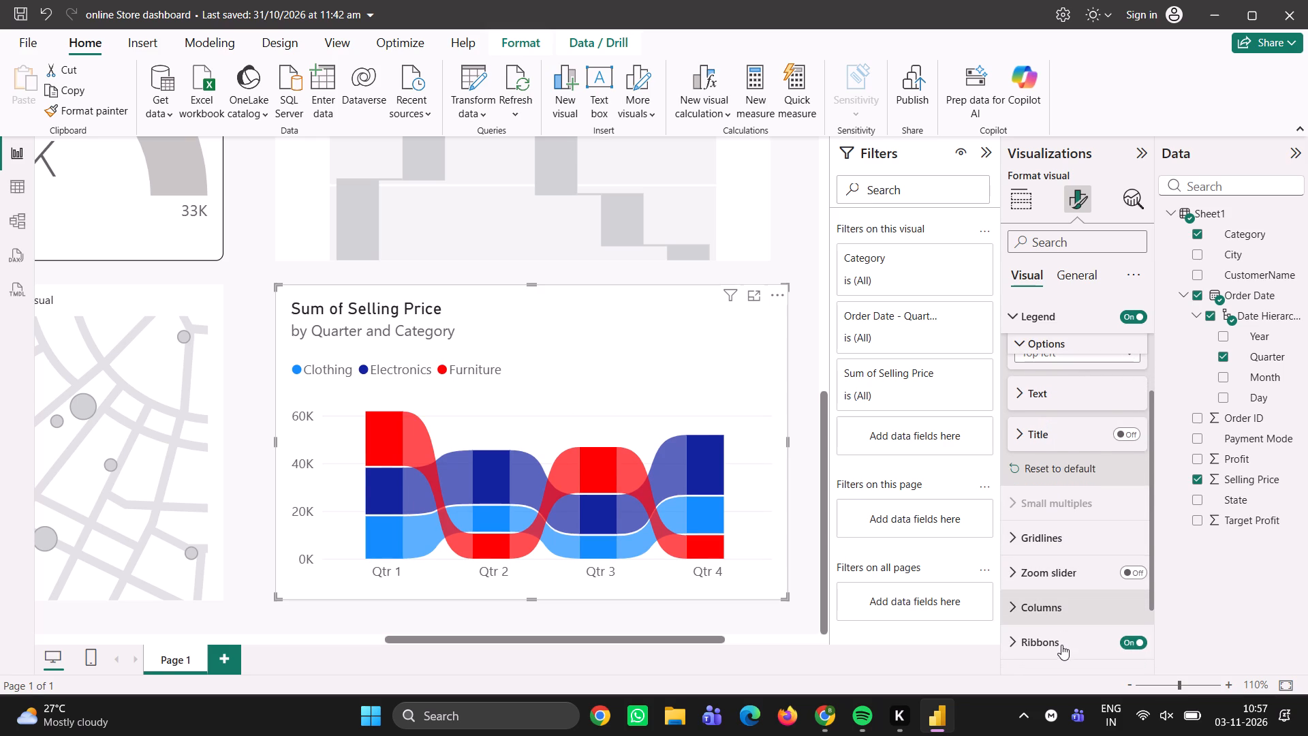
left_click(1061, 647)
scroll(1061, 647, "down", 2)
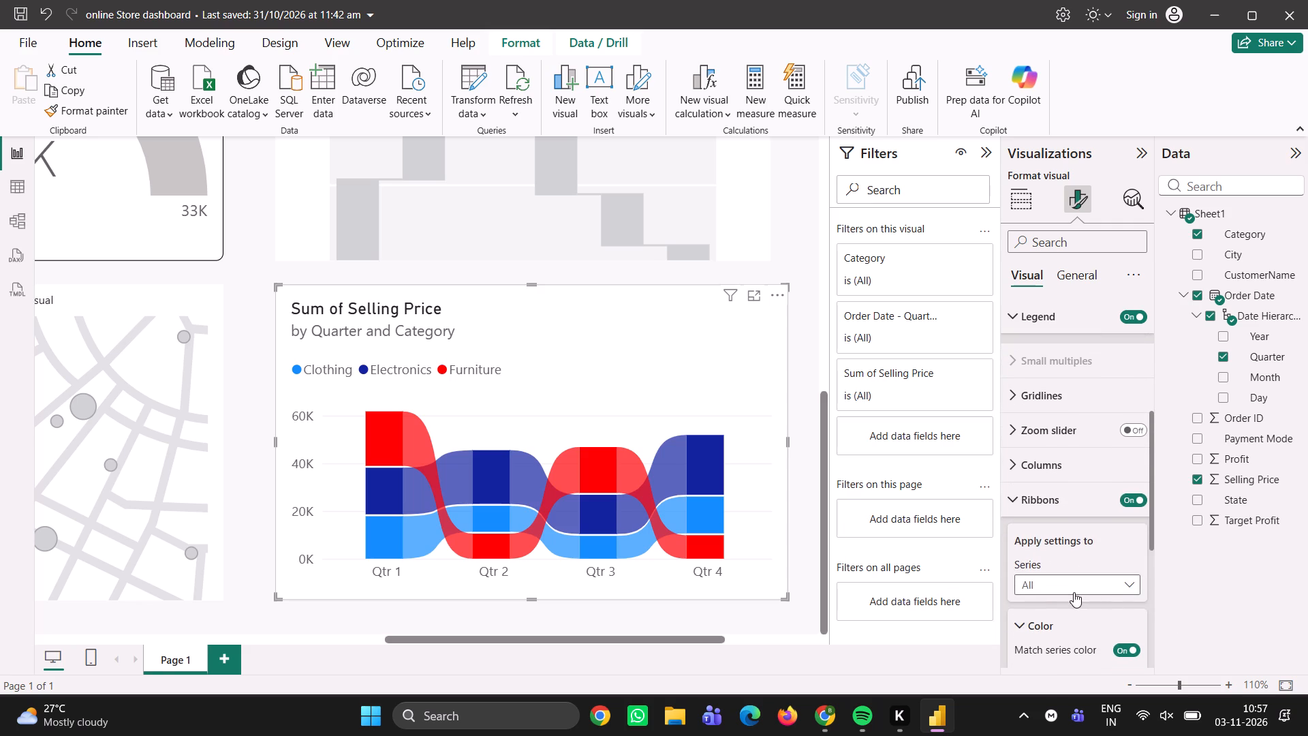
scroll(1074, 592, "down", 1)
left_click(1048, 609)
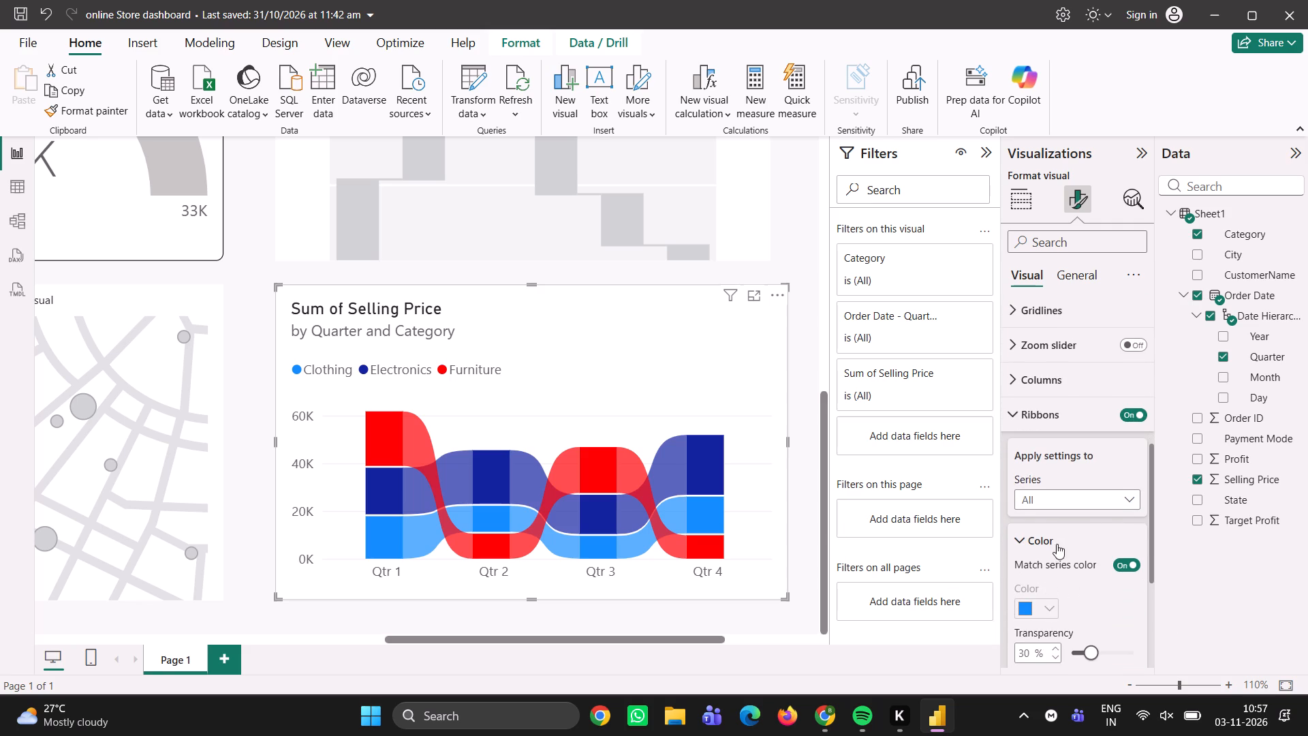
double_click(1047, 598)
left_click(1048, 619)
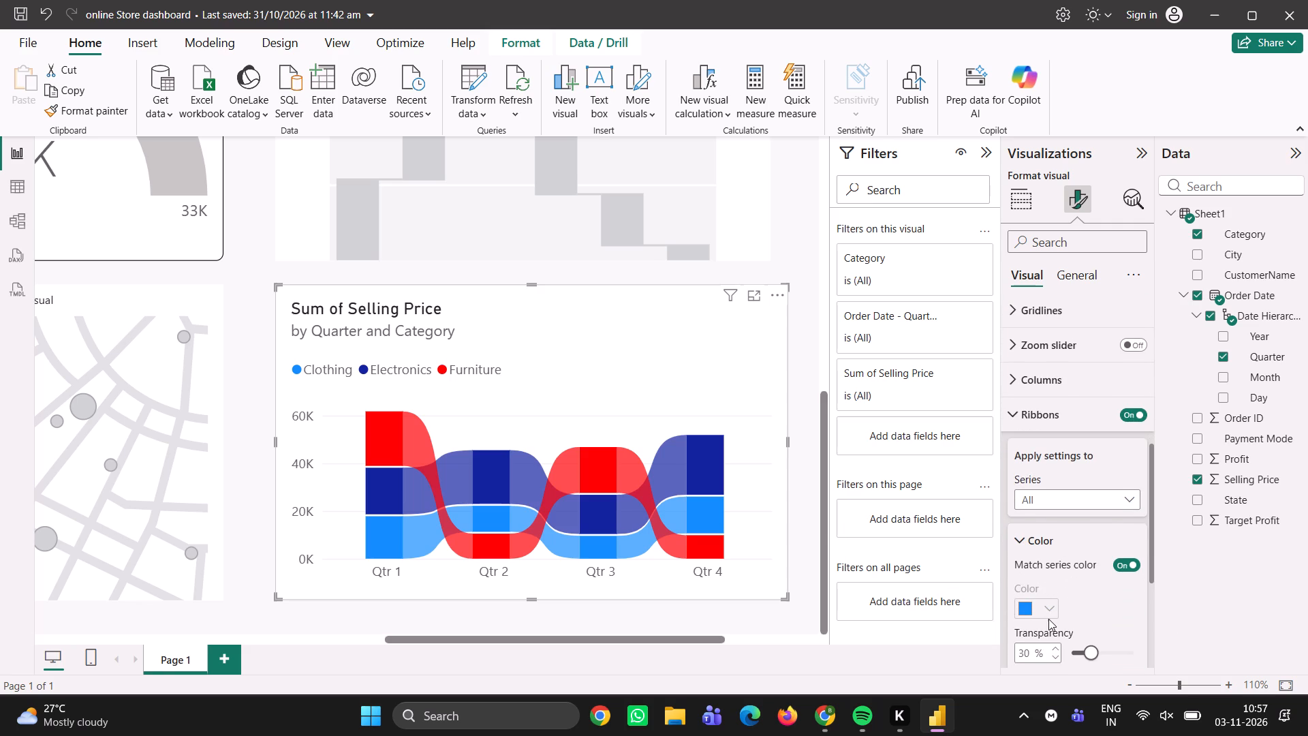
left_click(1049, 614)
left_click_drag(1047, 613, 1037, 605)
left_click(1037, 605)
Look through the ribbon chart's visual formatting options, including the ribbon layout spacing, legend and style presets.
scroll(1037, 605, "down", 3)
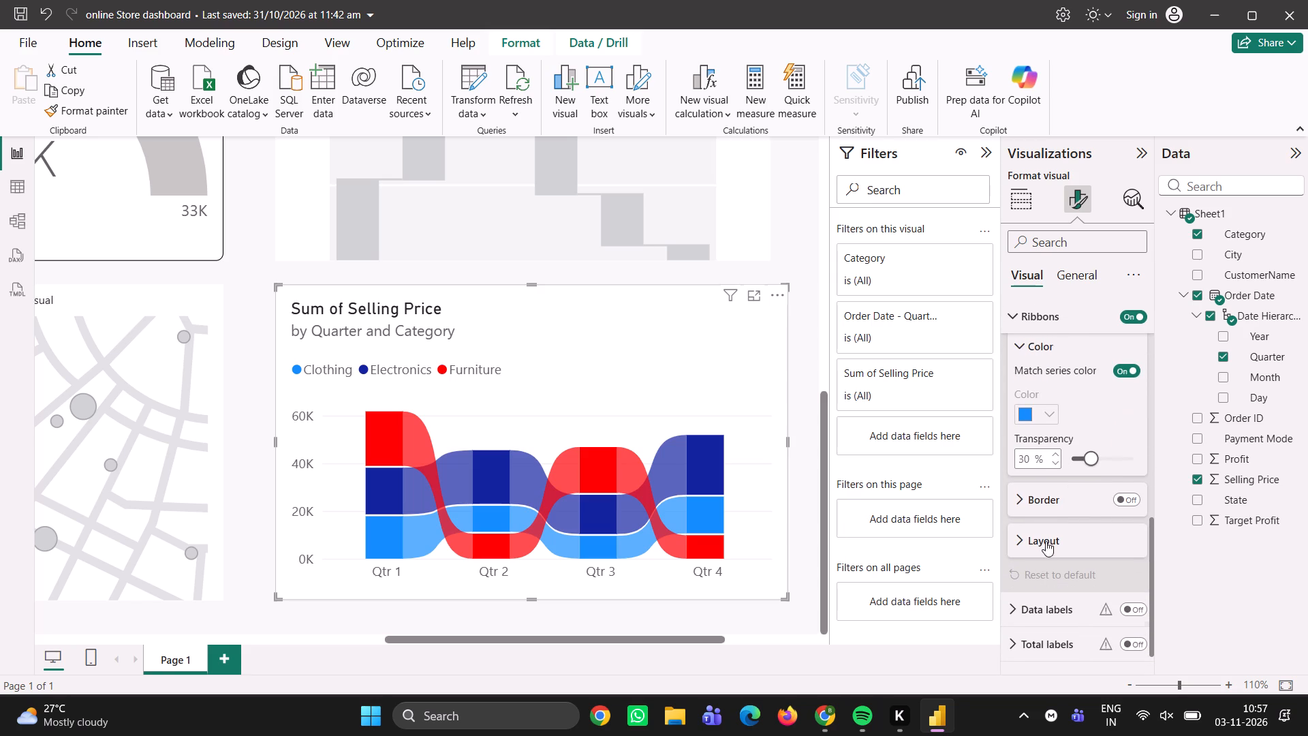
left_click(1068, 531)
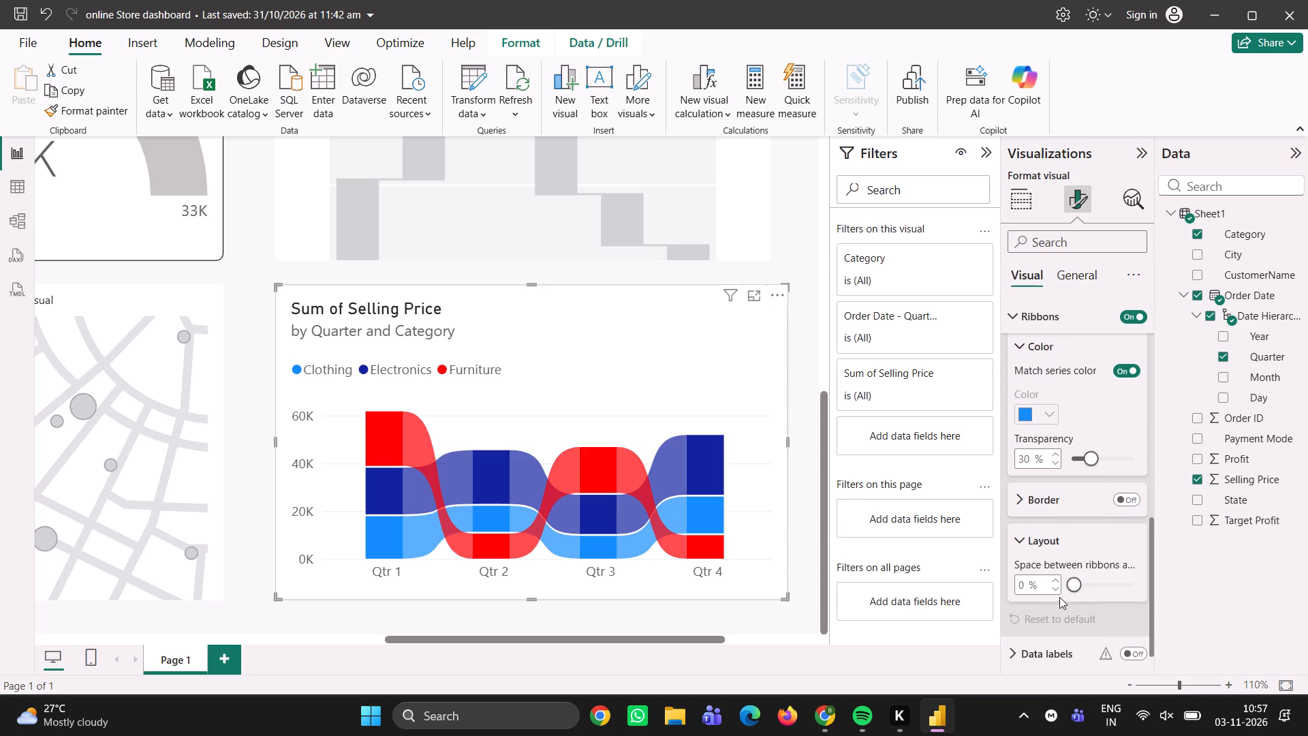
scroll(1053, 551, "down", 1)
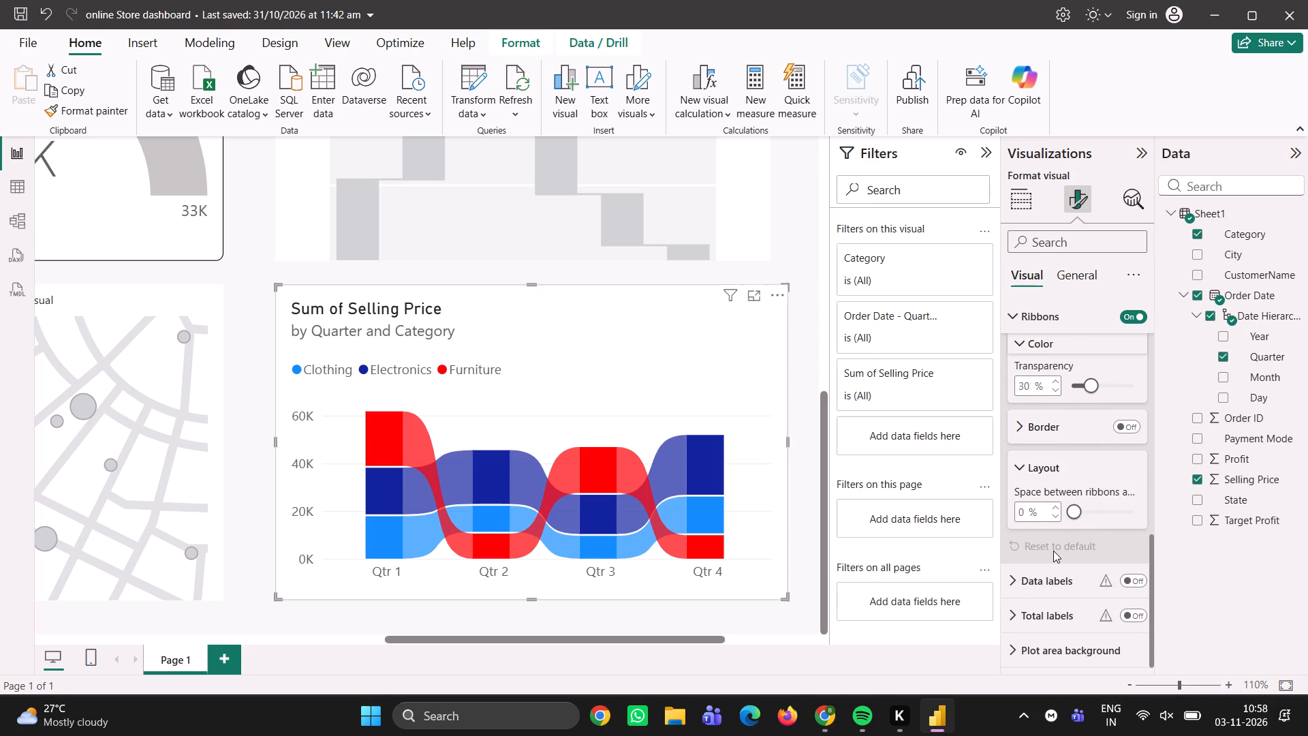
scroll(1053, 551, "down", 2)
scroll(1053, 551, "up", 7)
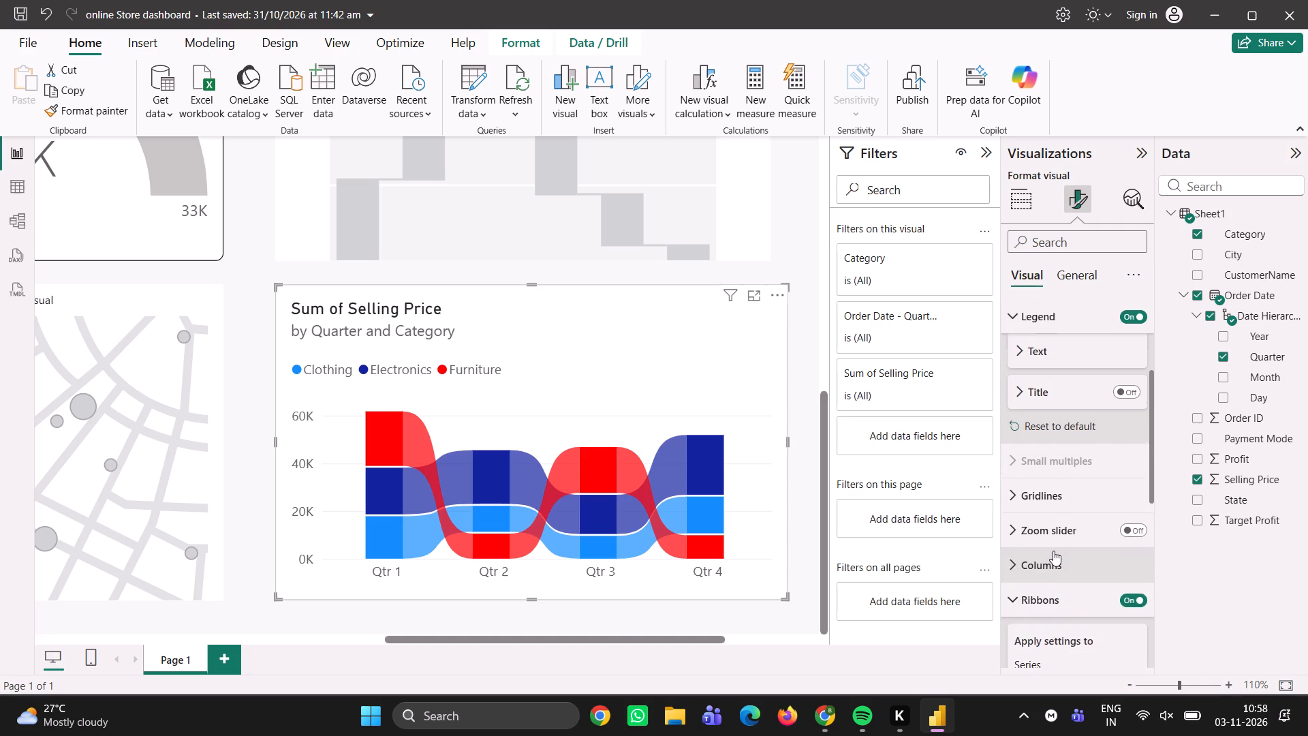
scroll(1059, 438, "up", 3)
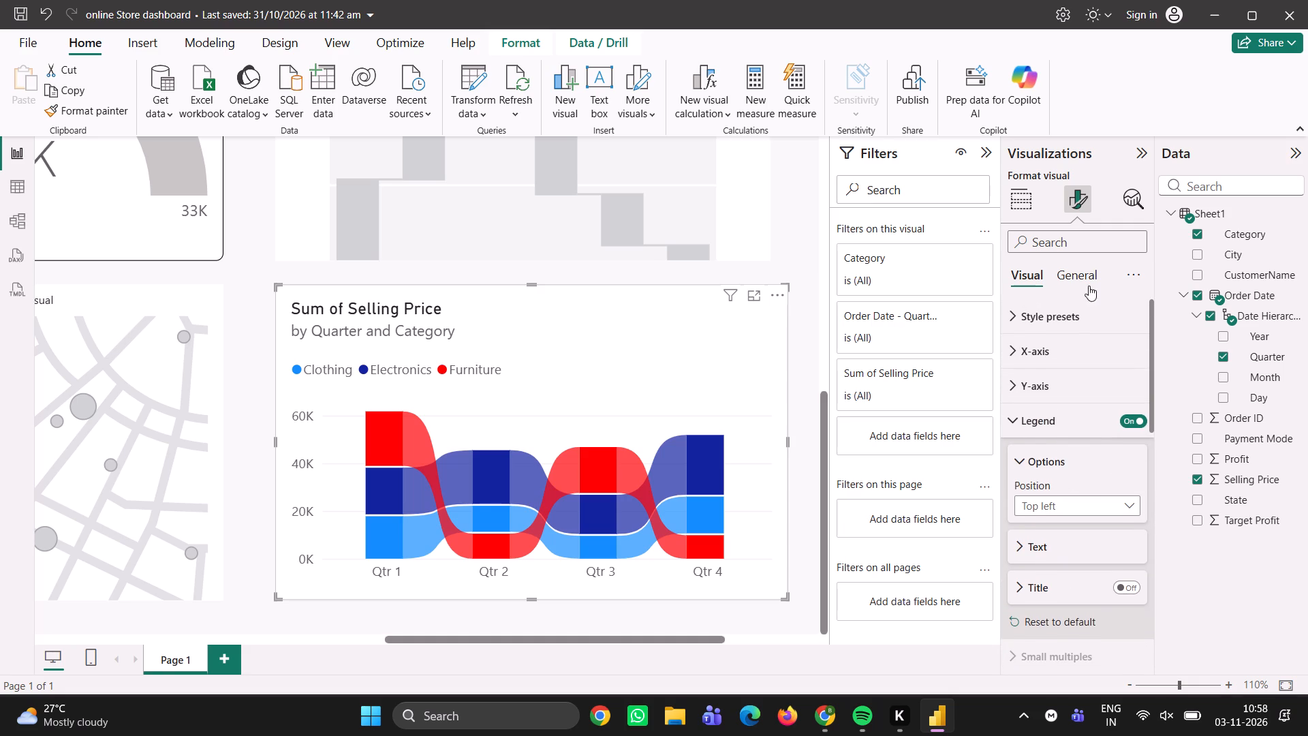
left_click(1074, 319)
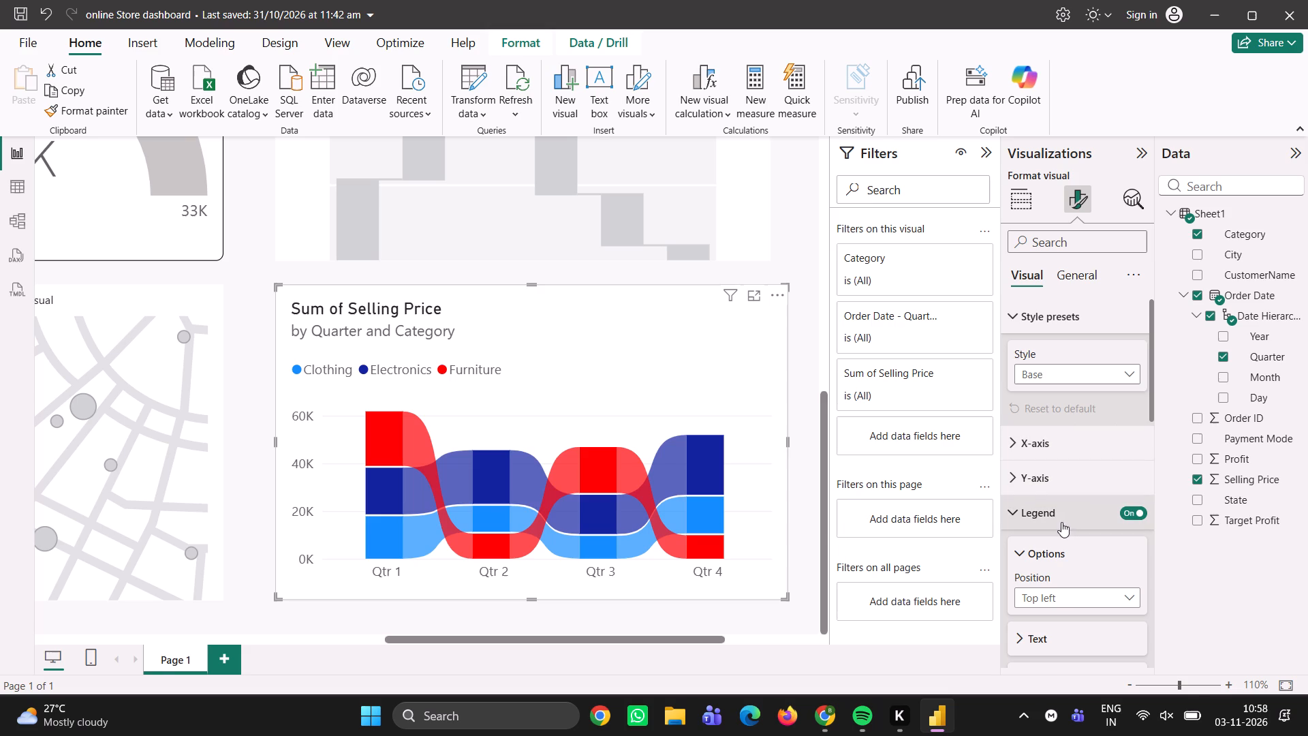
scroll(1038, 468, "down", 3)
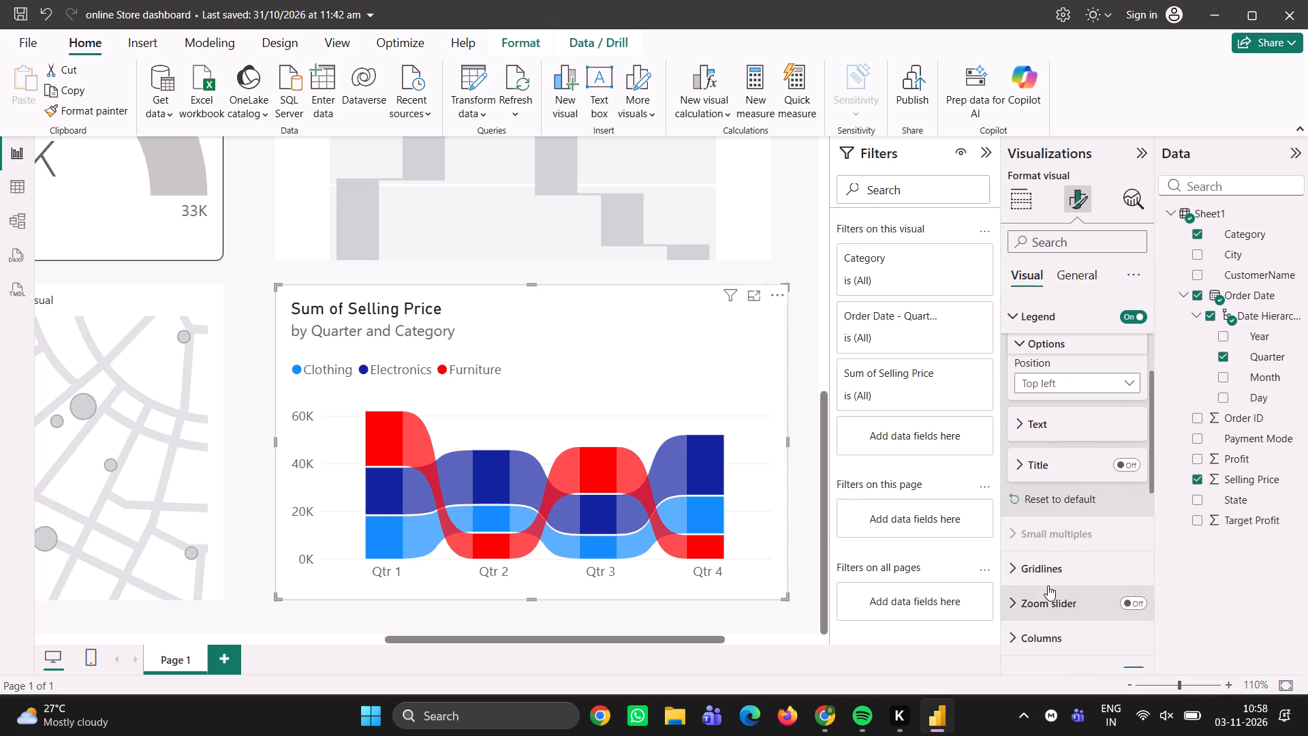
scroll(1048, 585, "down", 6)
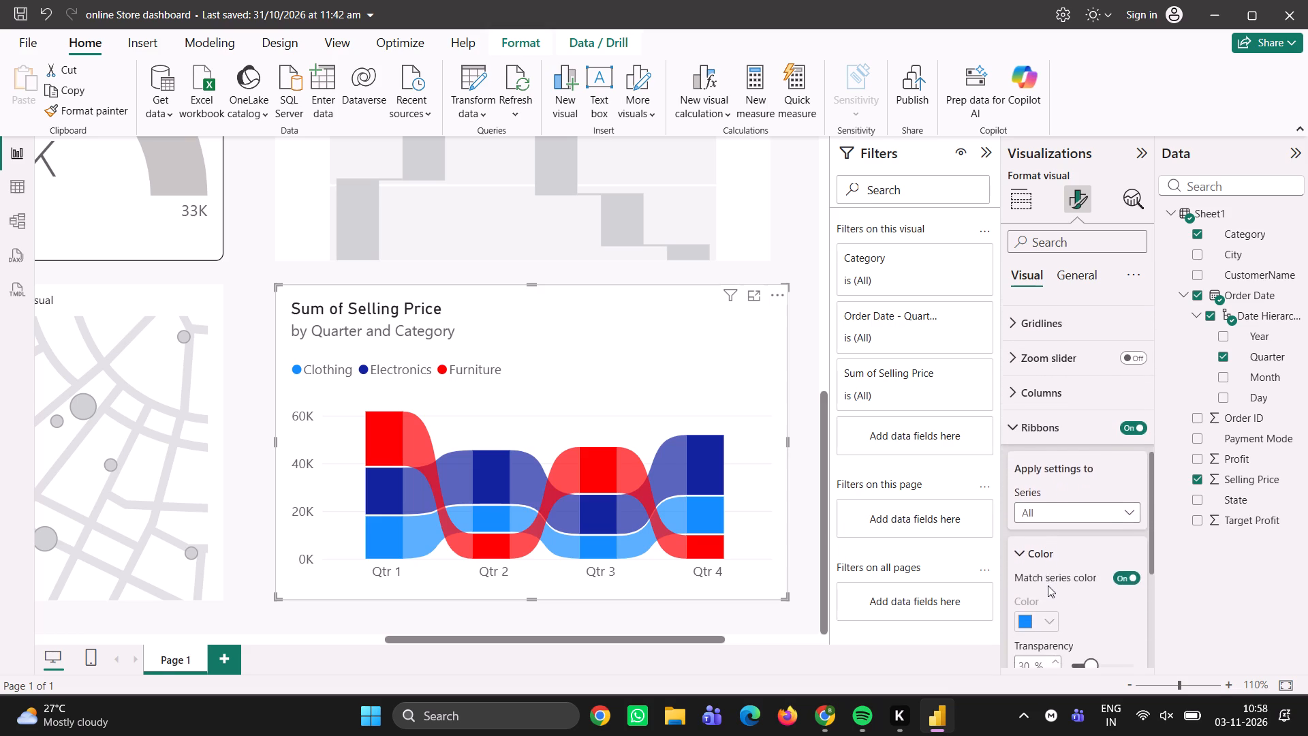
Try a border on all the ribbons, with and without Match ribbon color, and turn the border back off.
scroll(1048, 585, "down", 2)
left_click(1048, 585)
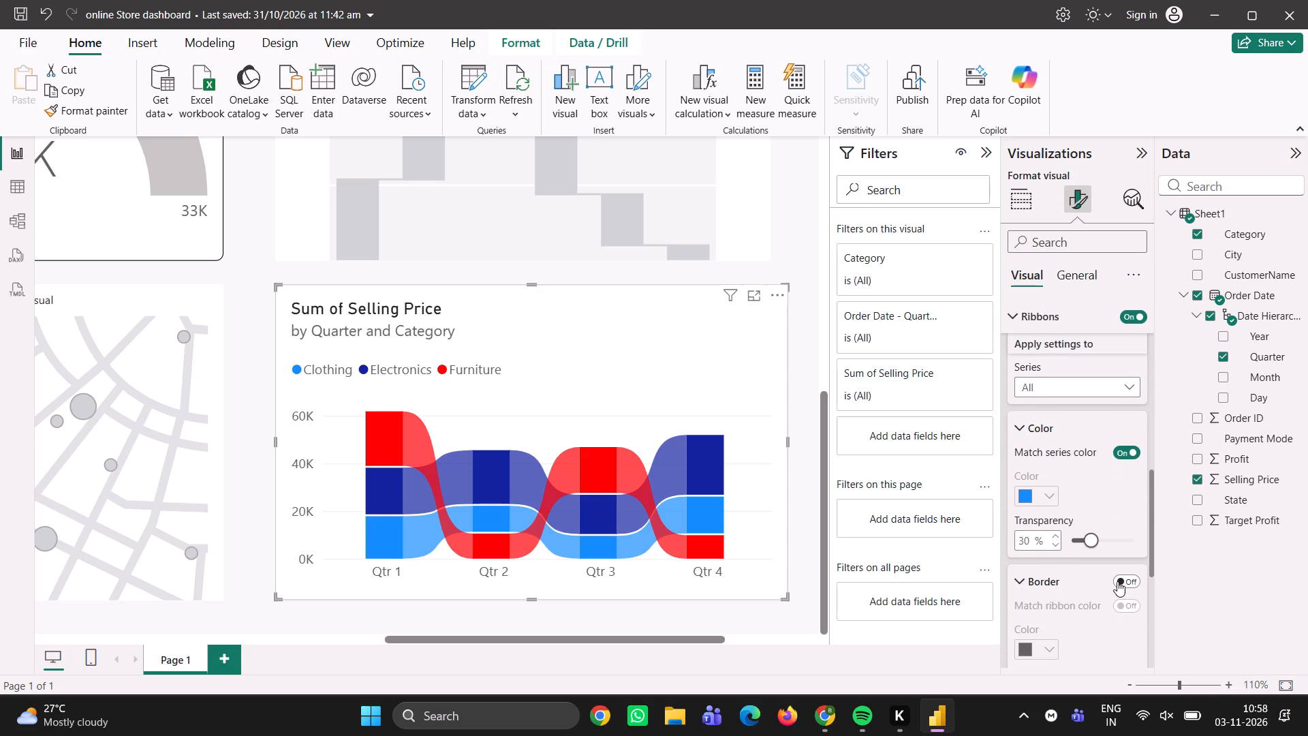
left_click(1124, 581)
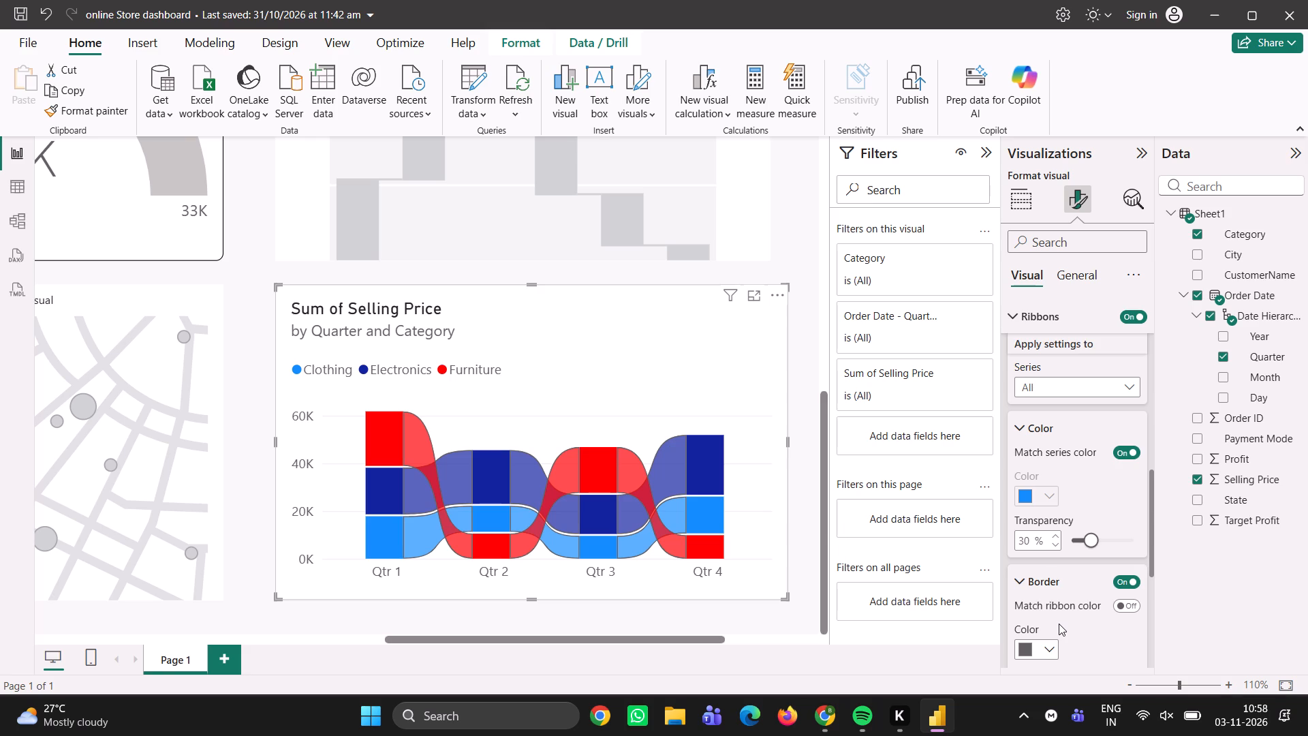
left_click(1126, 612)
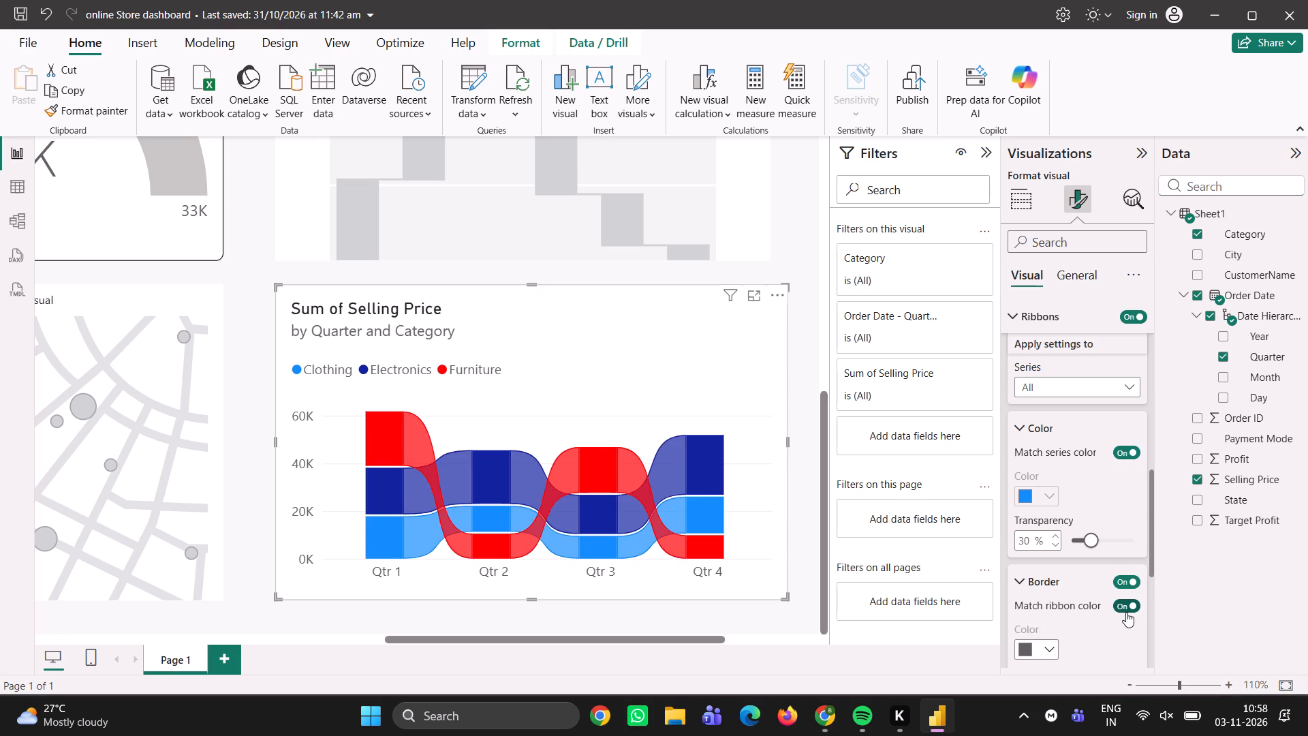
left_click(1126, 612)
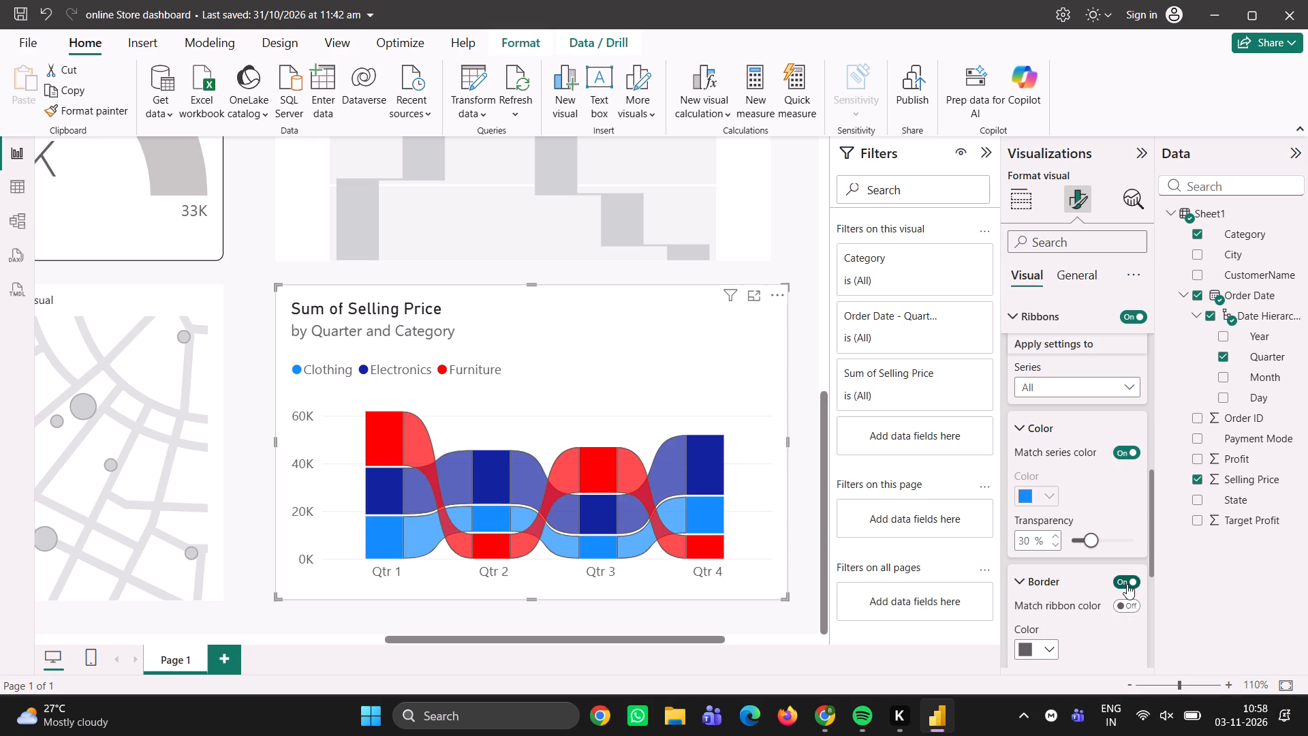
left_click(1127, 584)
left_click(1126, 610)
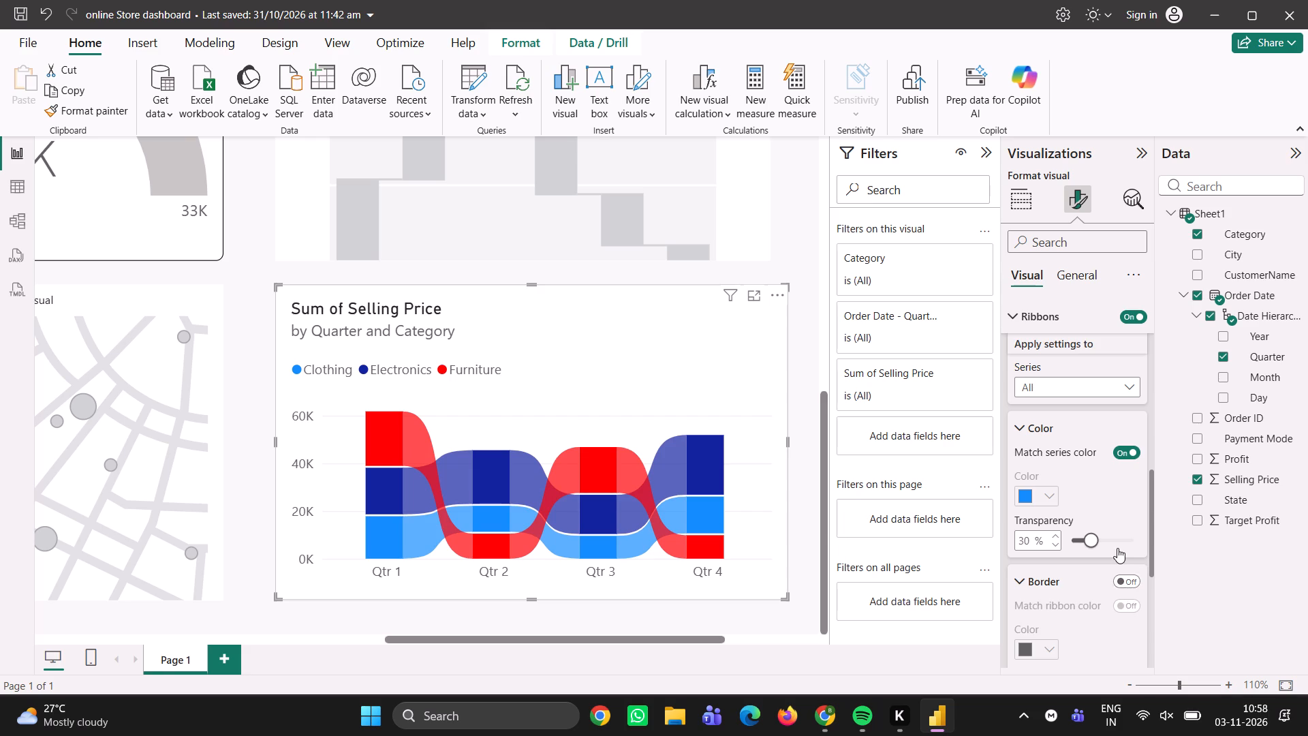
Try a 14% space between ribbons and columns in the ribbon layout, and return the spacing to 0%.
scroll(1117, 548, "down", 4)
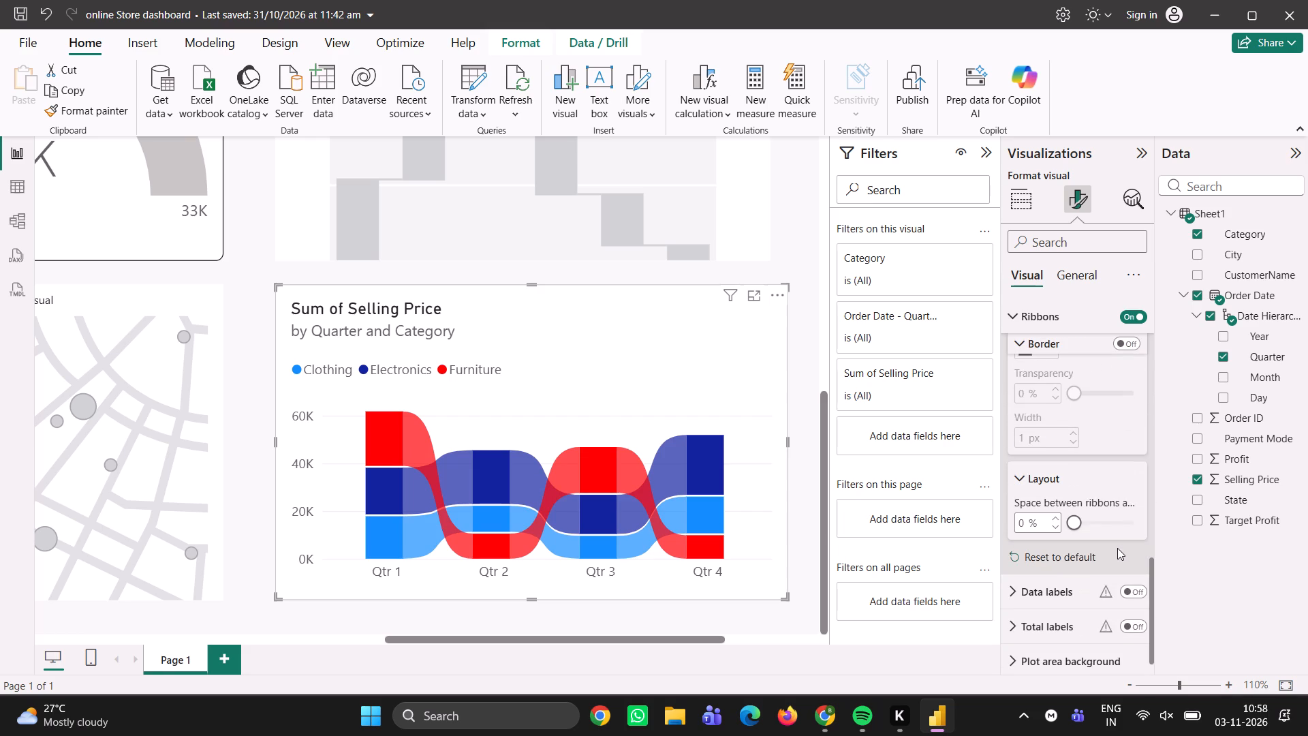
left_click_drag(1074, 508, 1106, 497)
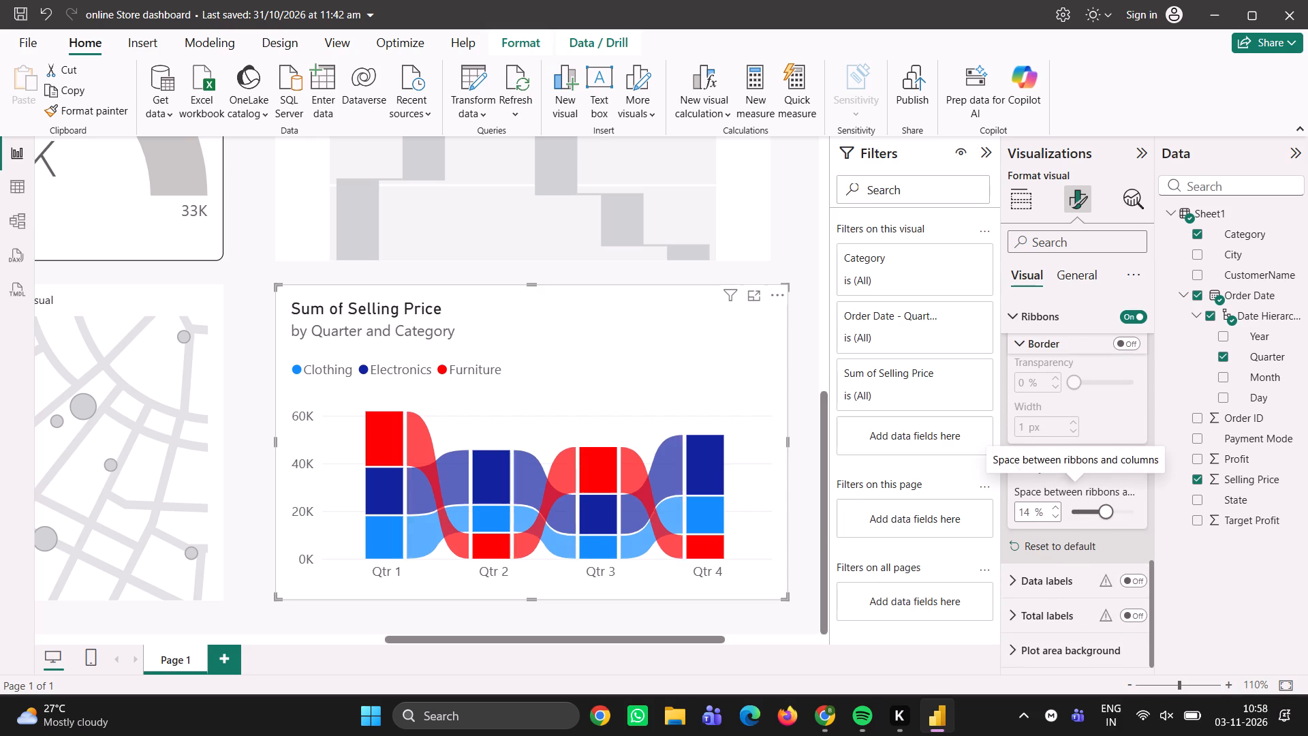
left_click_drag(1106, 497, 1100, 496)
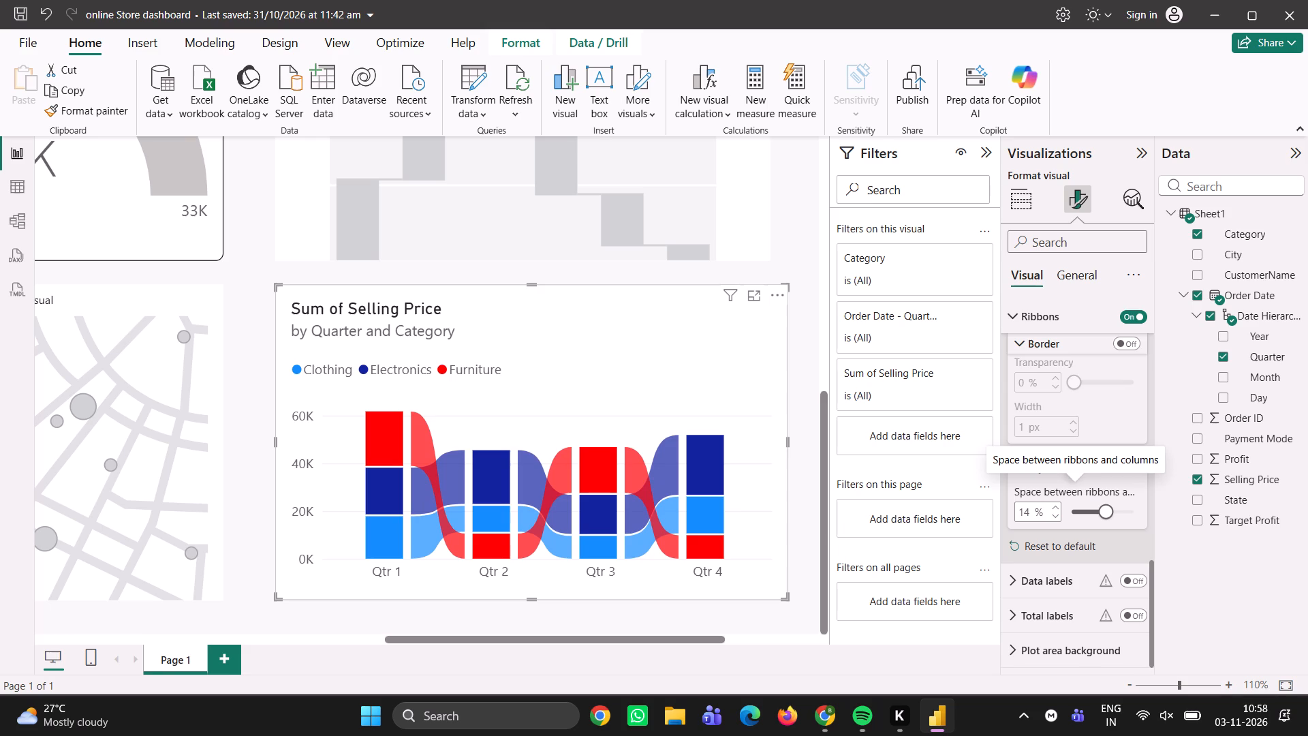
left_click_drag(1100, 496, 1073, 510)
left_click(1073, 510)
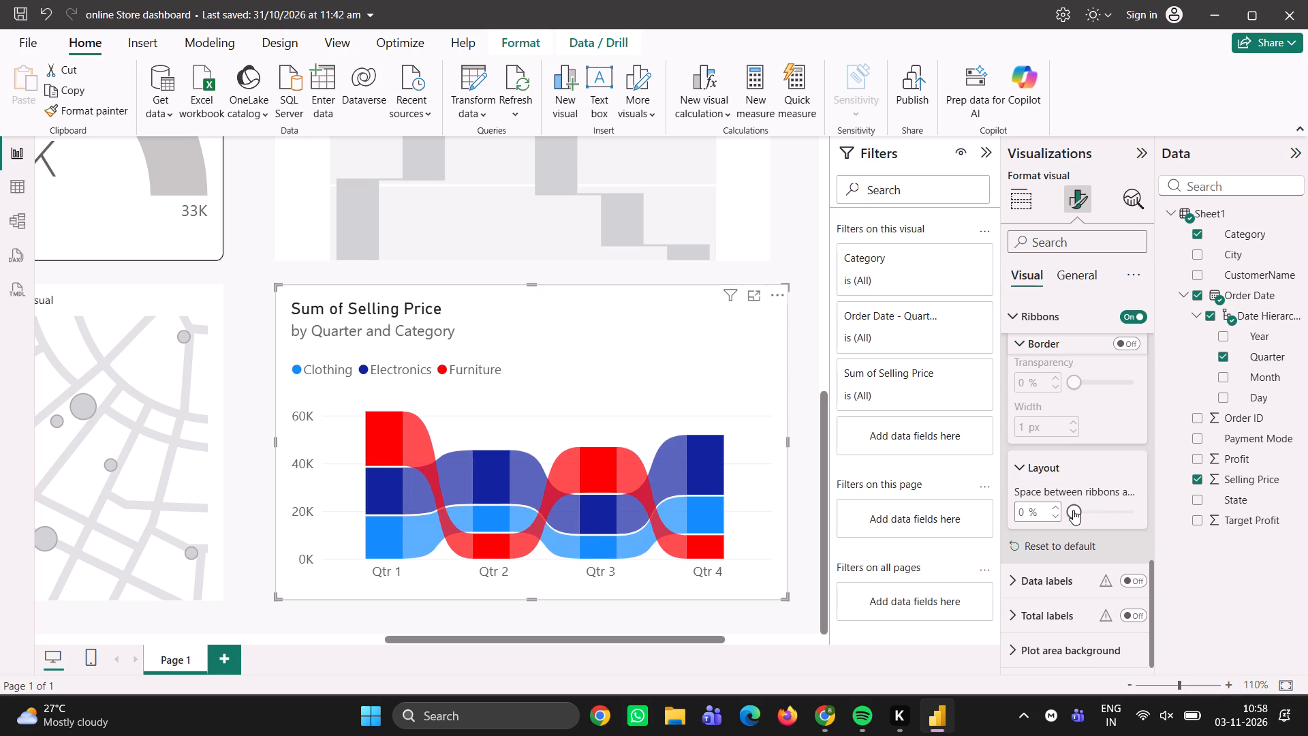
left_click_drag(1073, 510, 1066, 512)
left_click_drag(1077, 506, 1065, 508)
Look through the ribbon chart's general formatting options, including effects, data format, size and position.
scroll(610, 512, "down", 1)
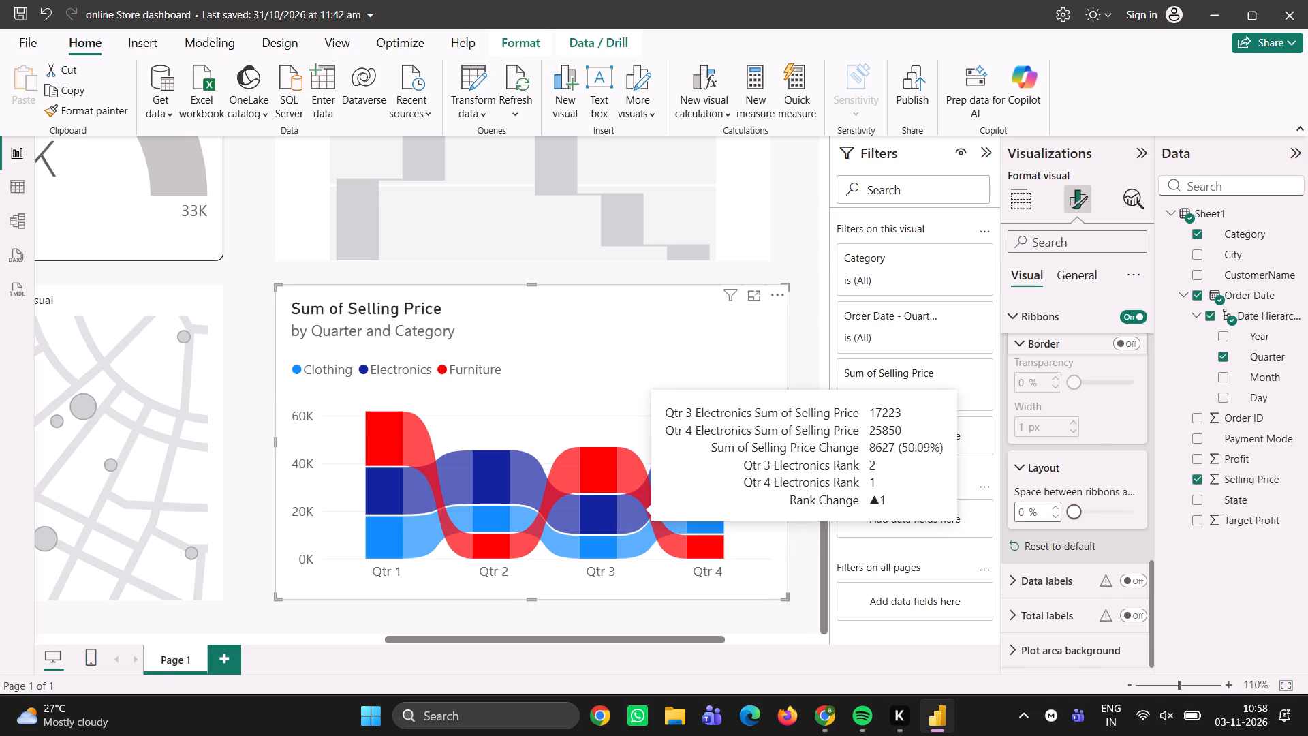
scroll(1093, 433, "up", 3)
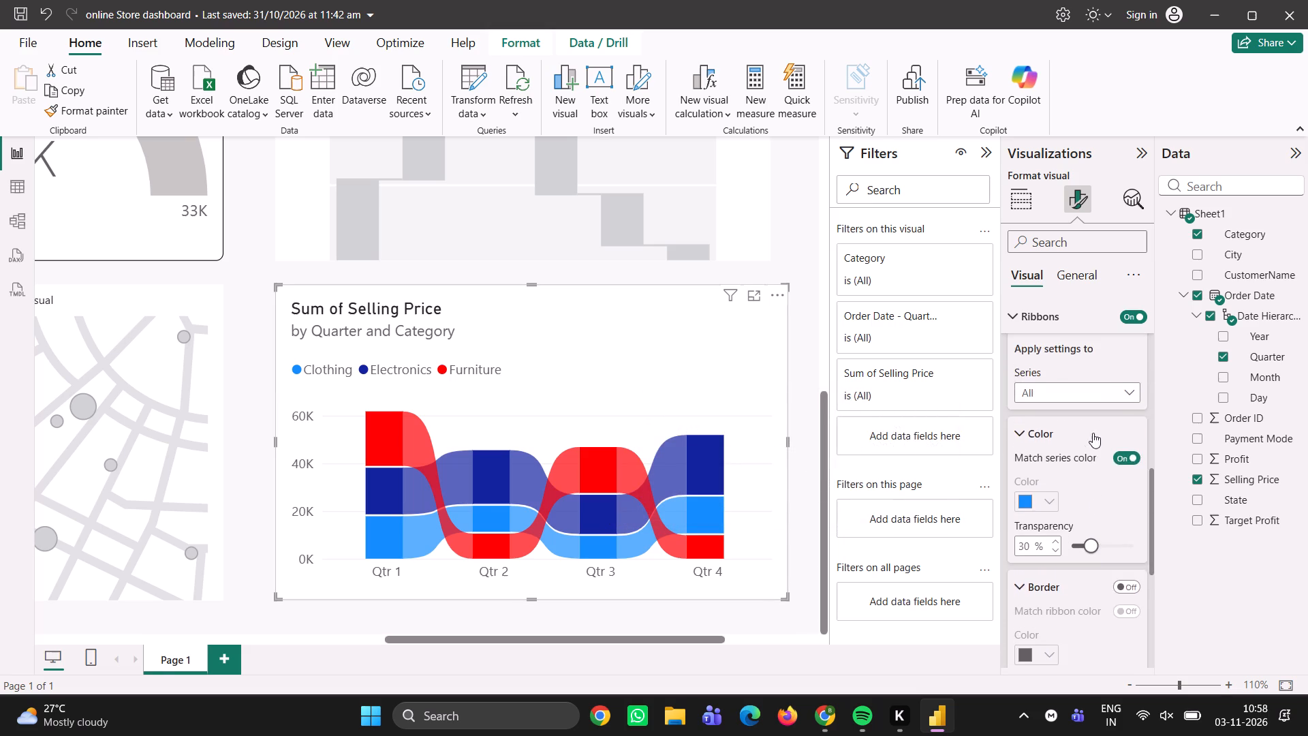
scroll(1093, 433, "up", 3)
scroll(1044, 388, "up", 1)
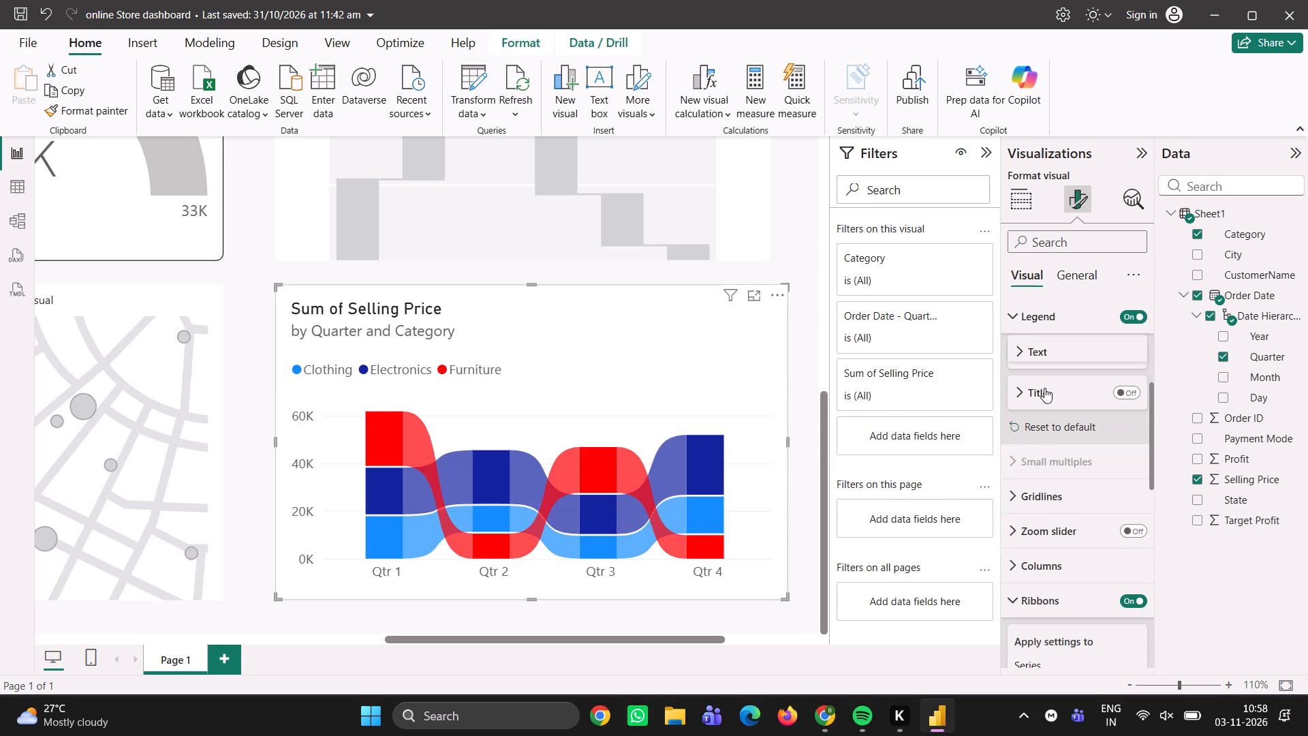
scroll(1044, 388, "up", 4)
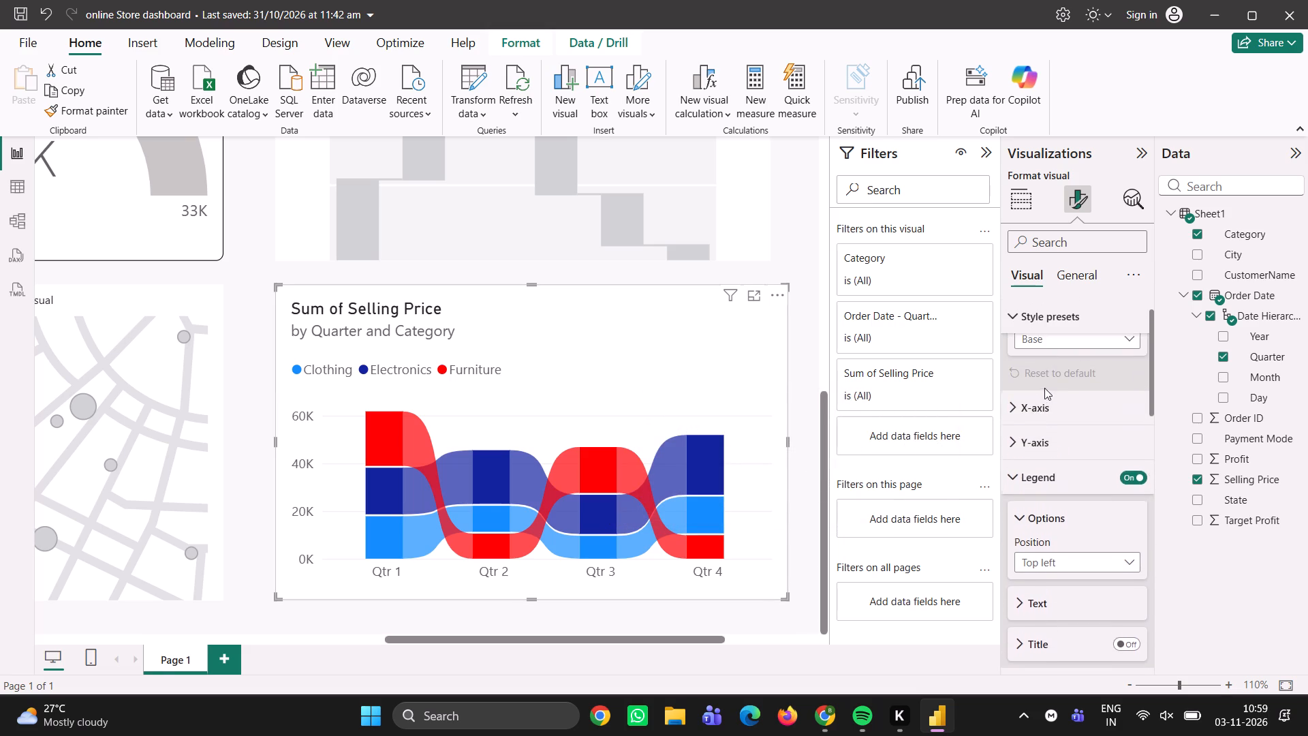
scroll(1044, 388, "up", 2)
left_click(1074, 271)
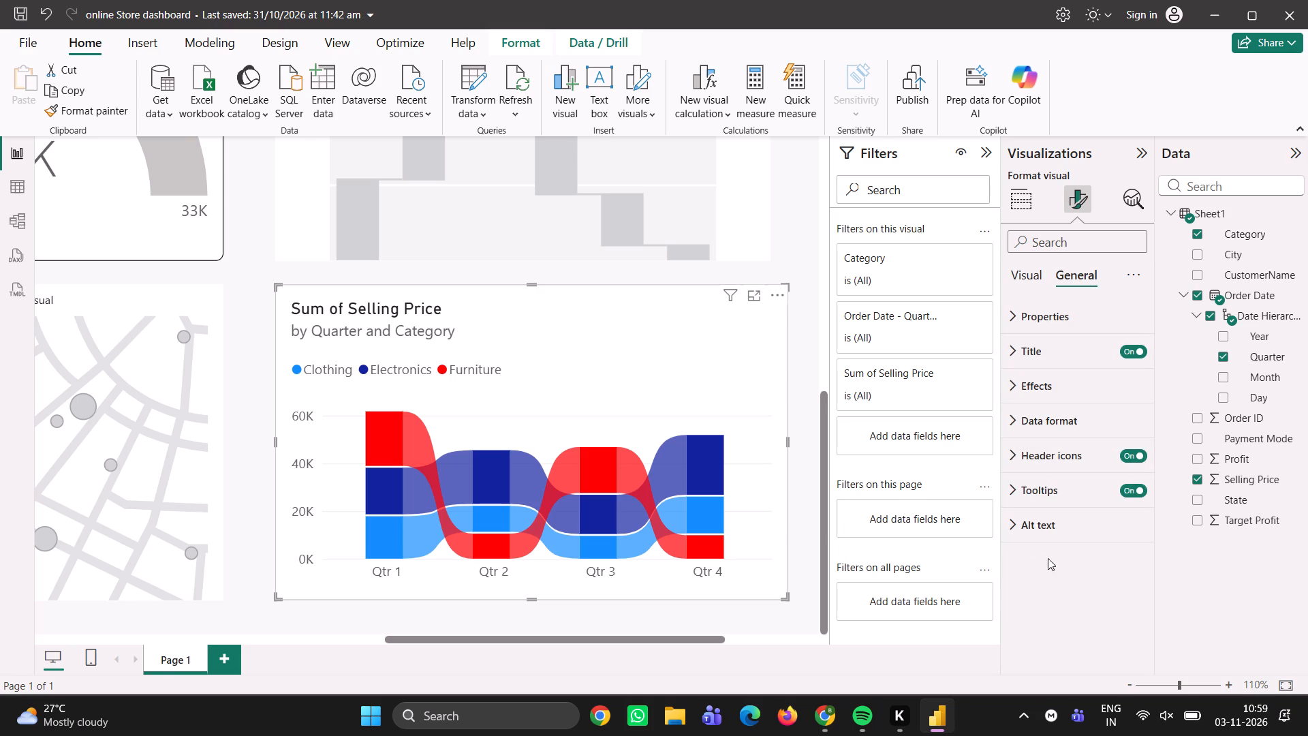
left_click(1065, 383)
scroll(1064, 513, "down", 1)
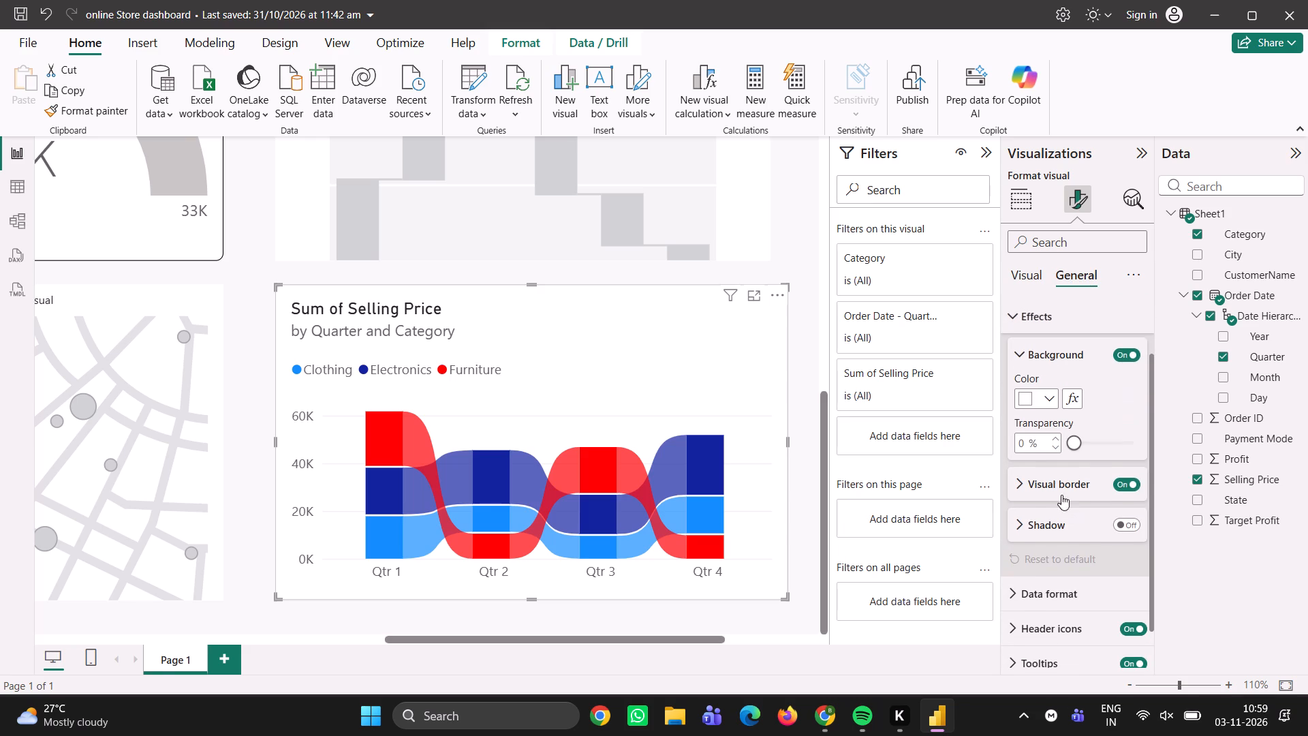
scroll(1052, 538, "down", 1)
left_click(1044, 544)
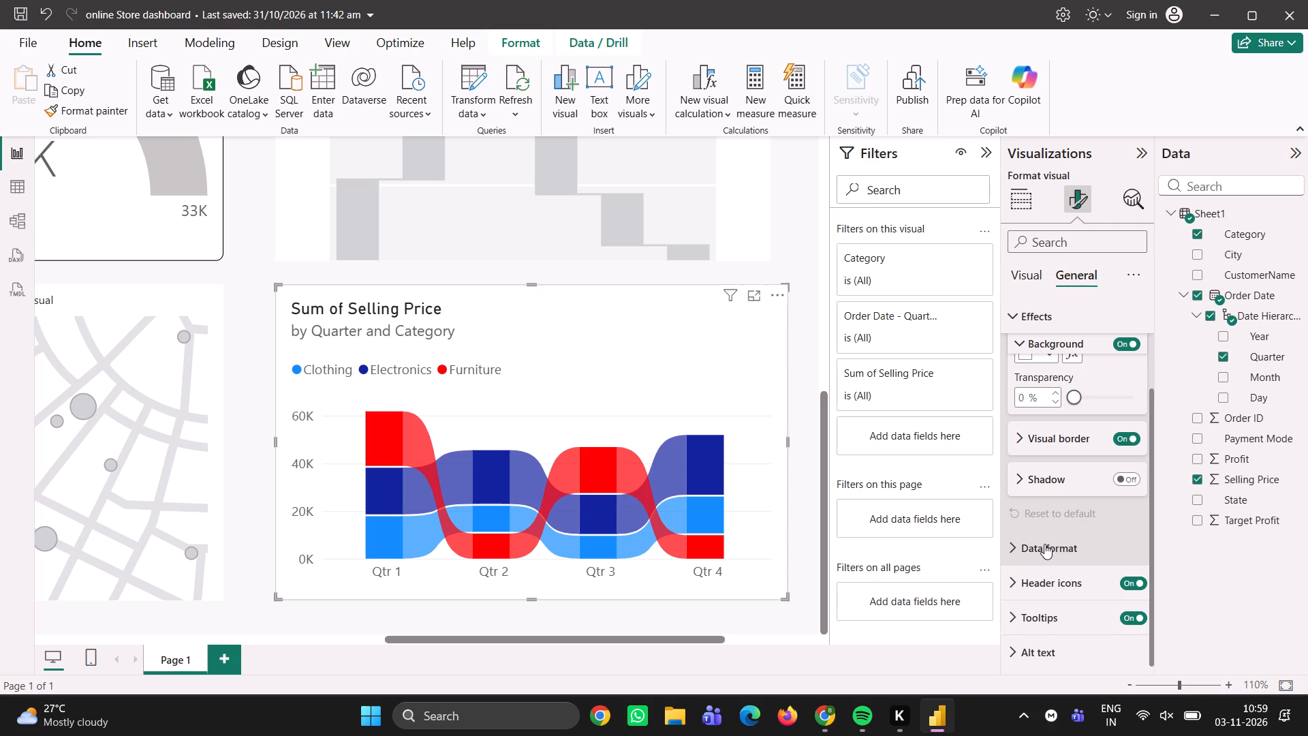
scroll(1044, 544, "down", 2)
scroll(1057, 557, "up", 1)
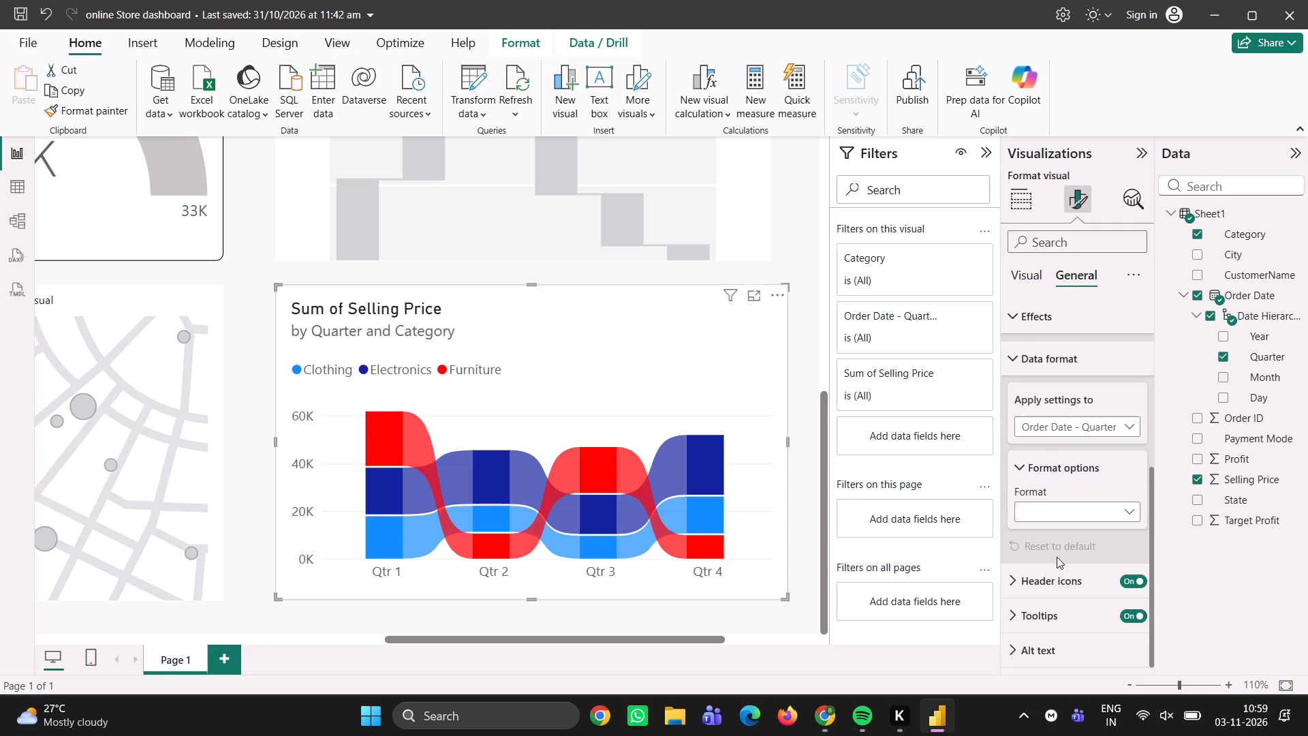
scroll(1057, 557, "up", 3)
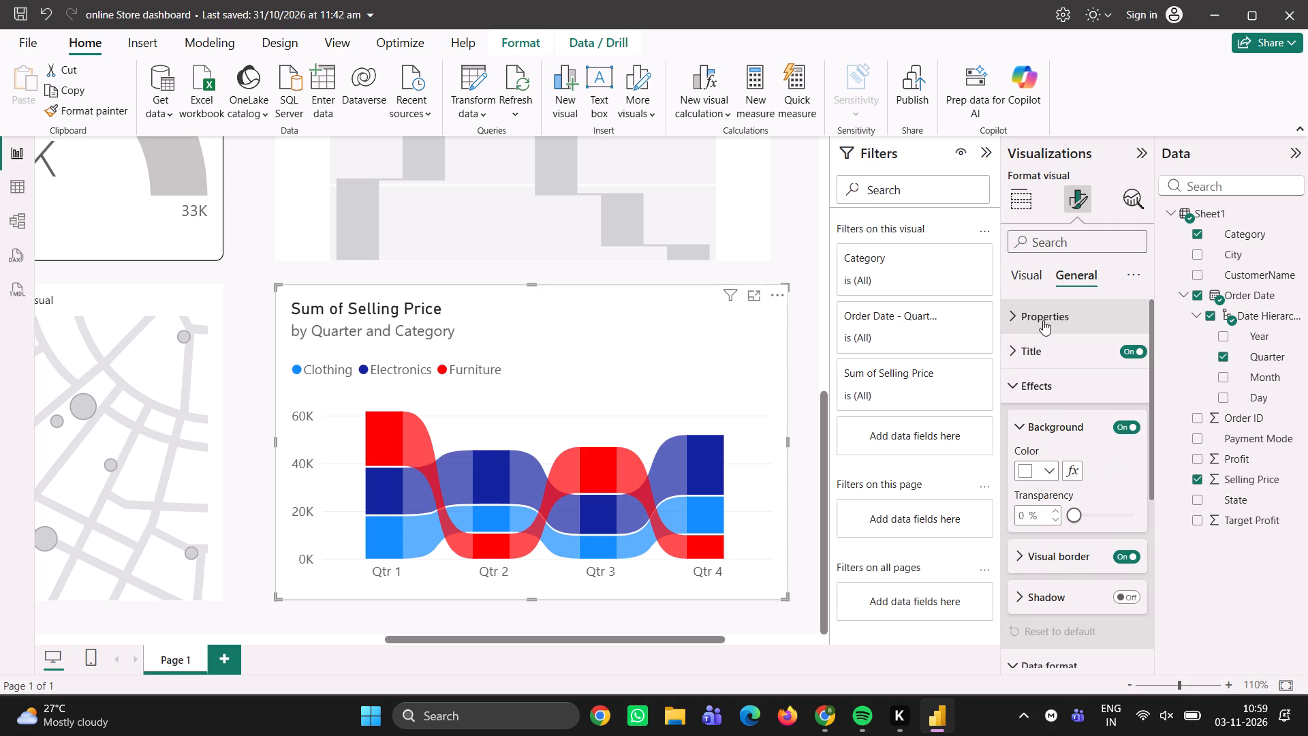
left_click(1043, 320)
left_click(1064, 510)
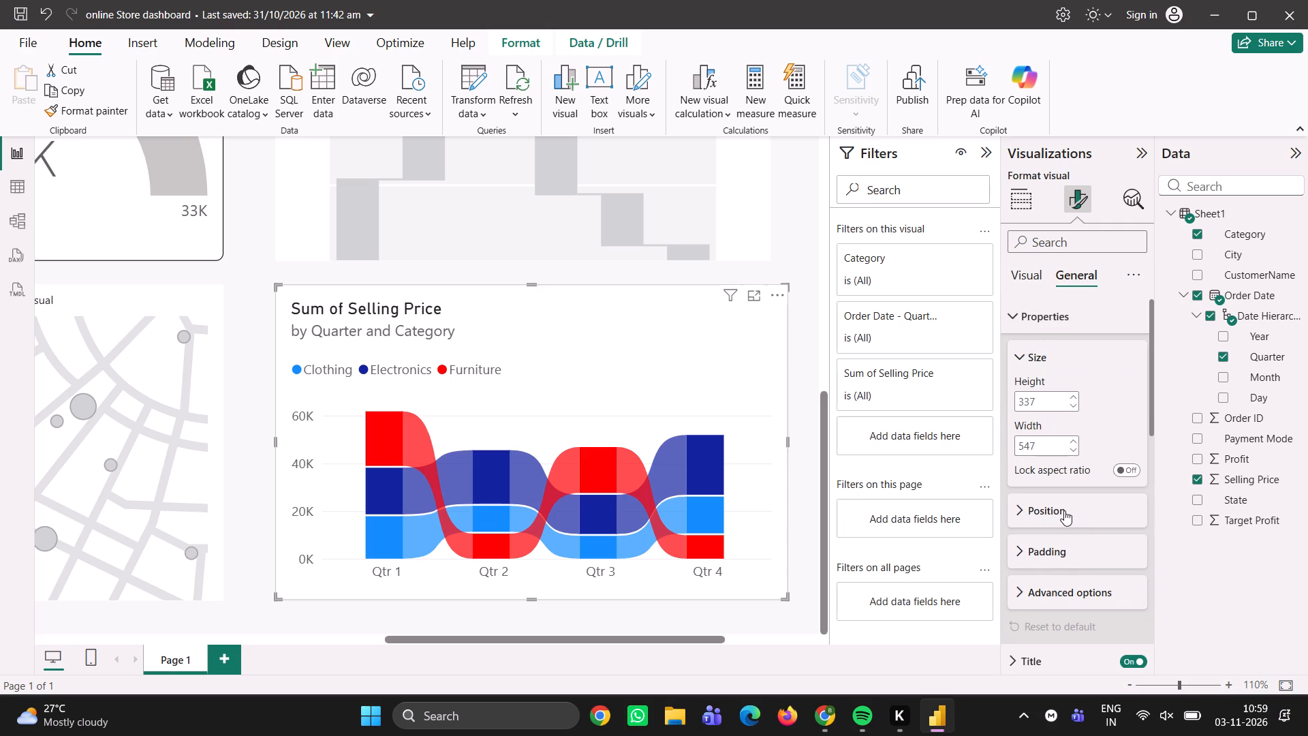
scroll(1064, 510, "down", 3)
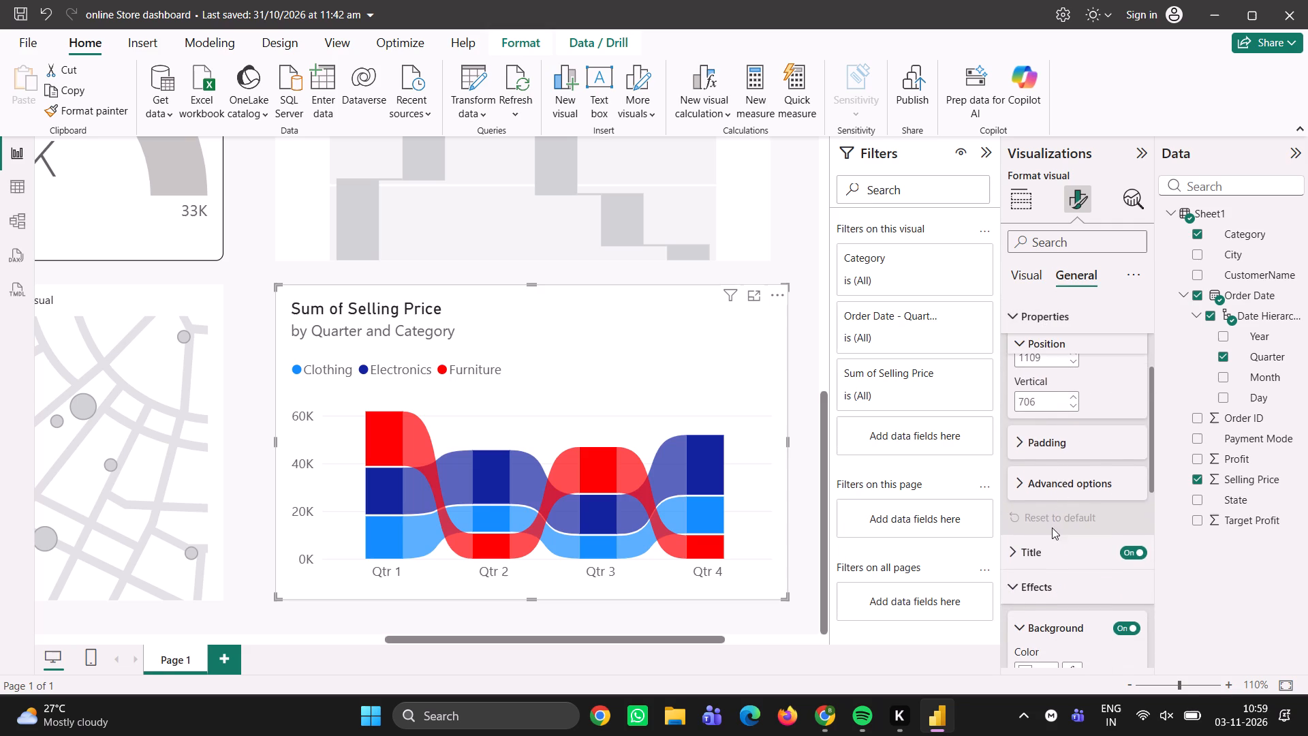
scroll(1052, 527, "up", 3)
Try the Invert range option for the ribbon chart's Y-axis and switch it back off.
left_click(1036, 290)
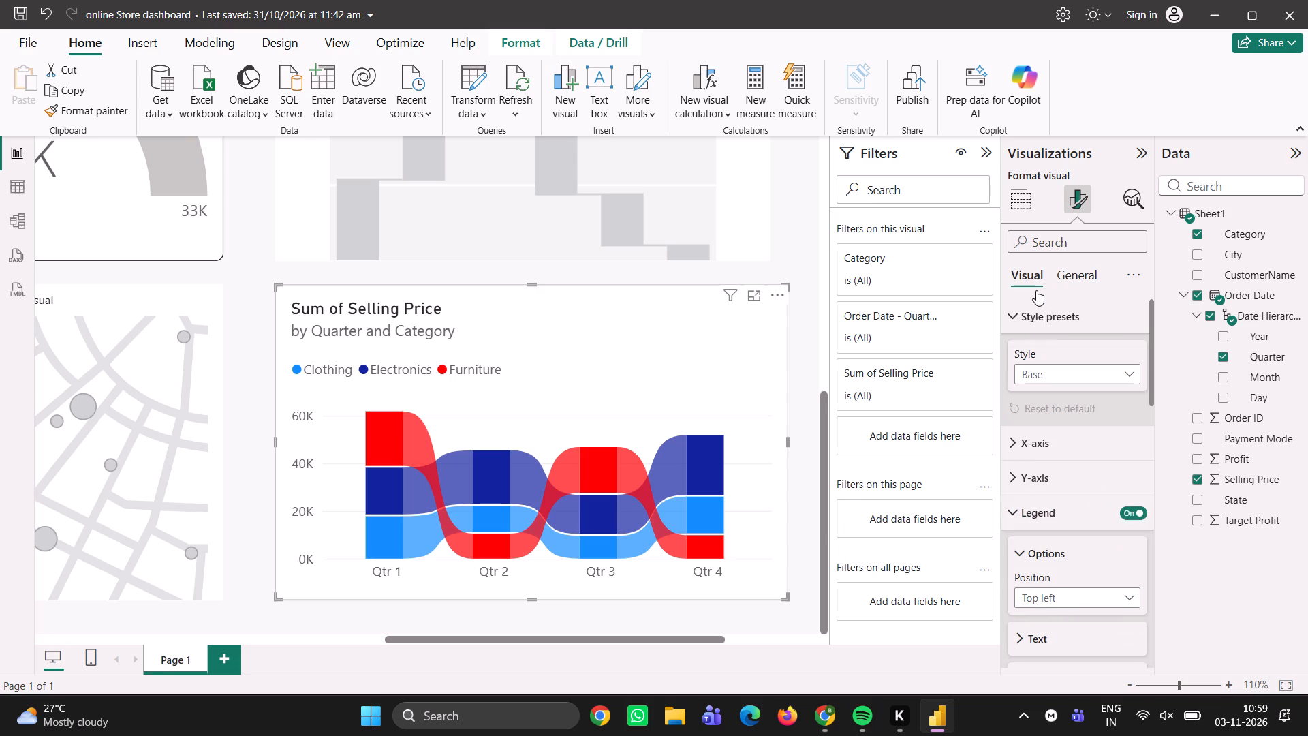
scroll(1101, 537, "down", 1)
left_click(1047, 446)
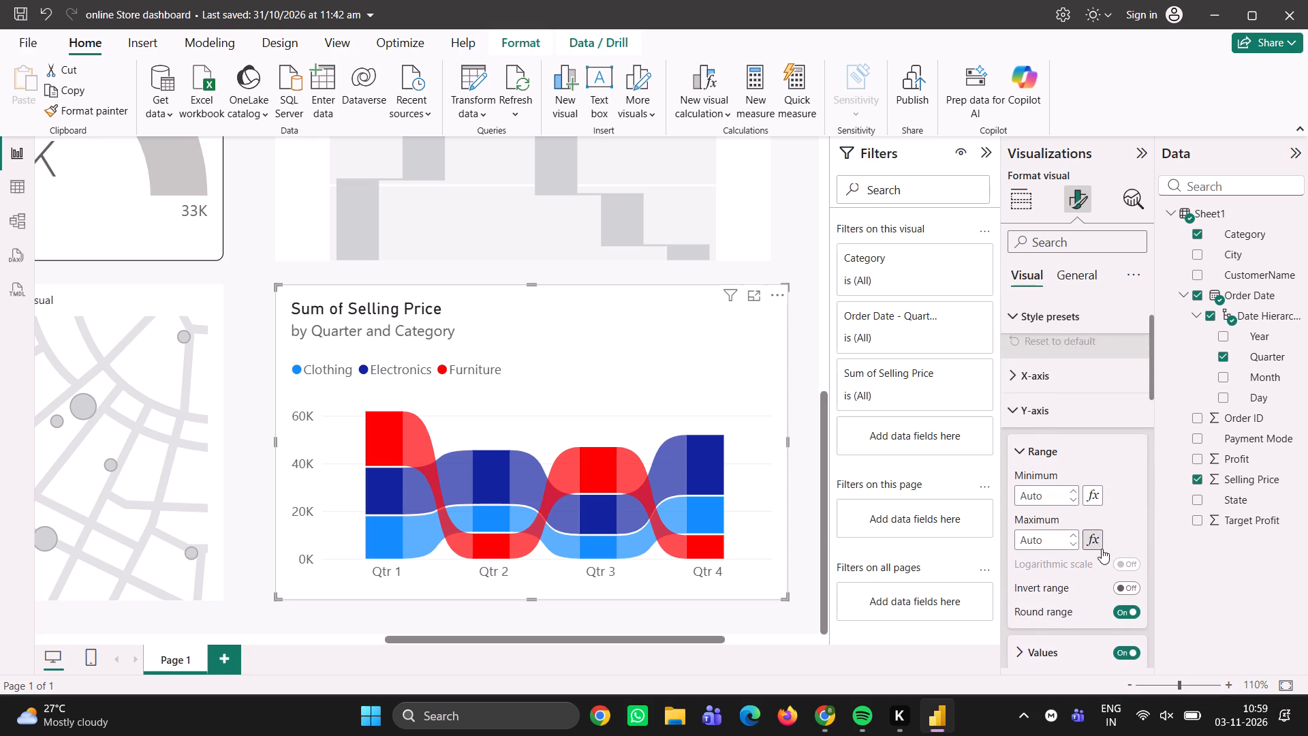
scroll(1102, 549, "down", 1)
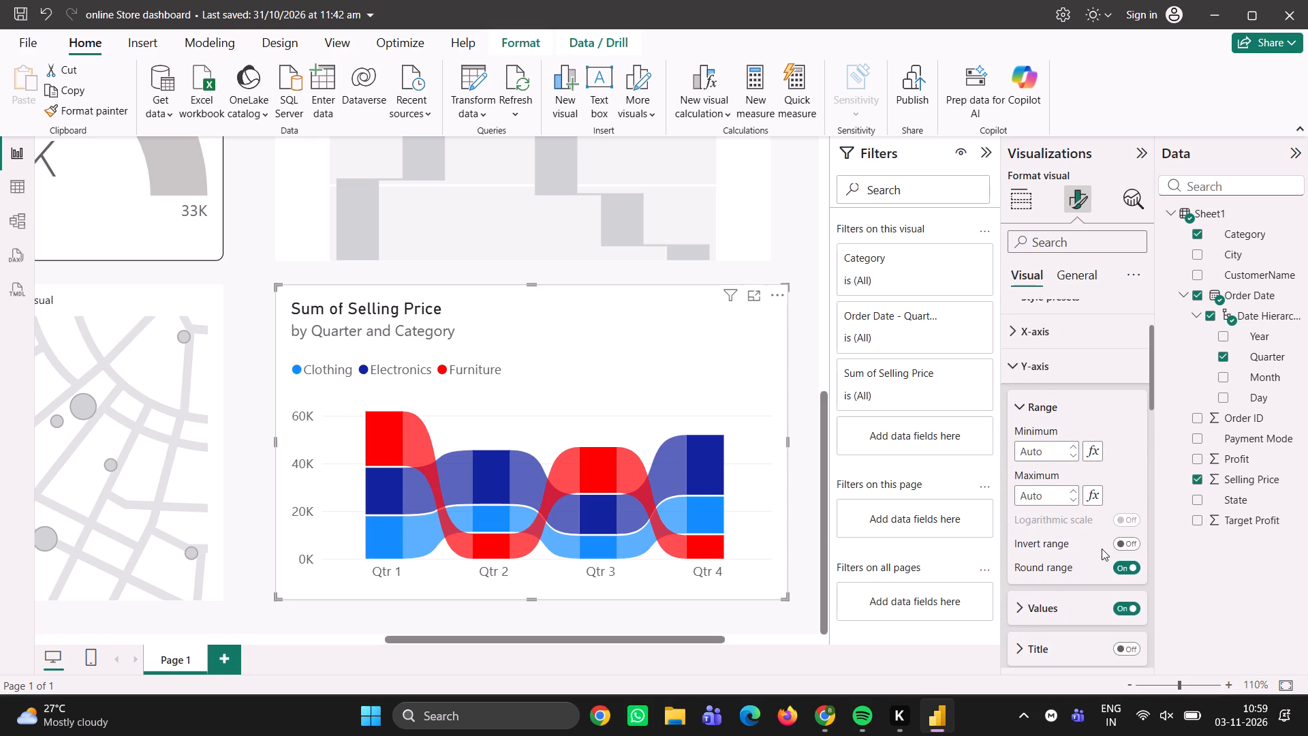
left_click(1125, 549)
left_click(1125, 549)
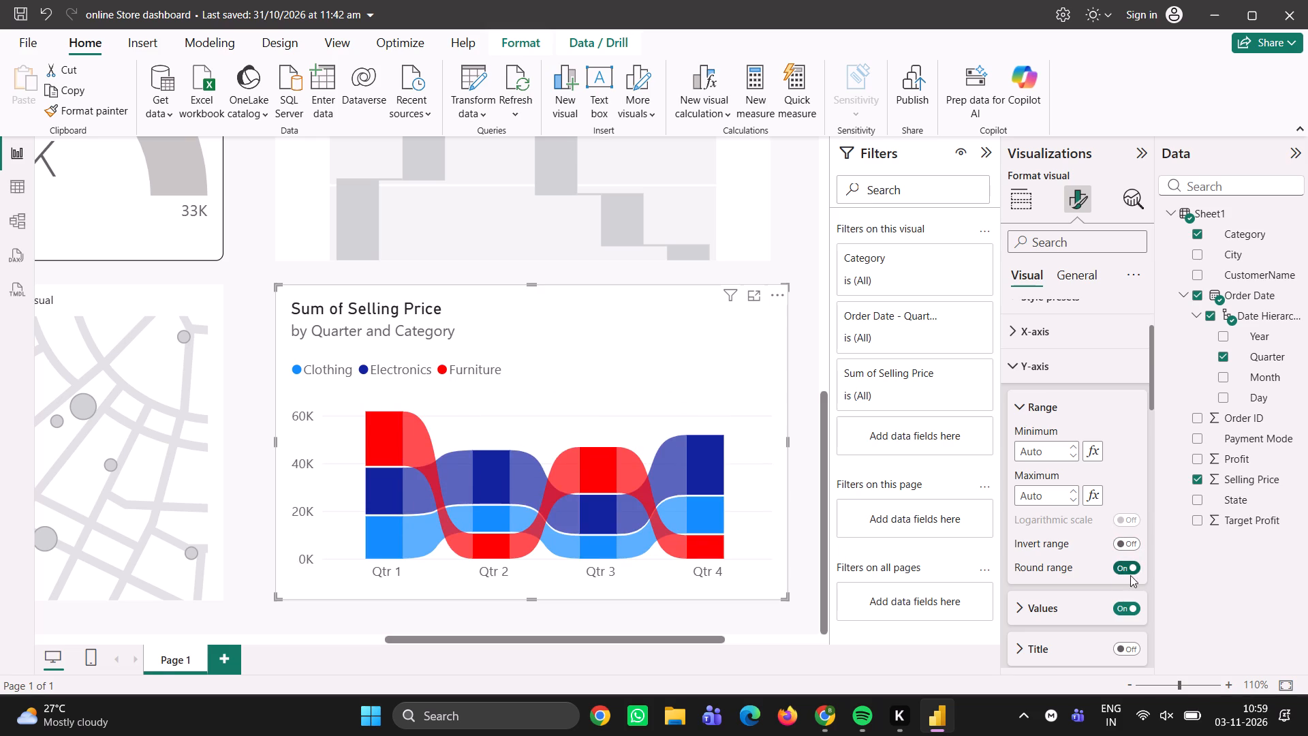
Turn off the Round range option for the ribbon chart's Y-axis.
left_click(1122, 564)
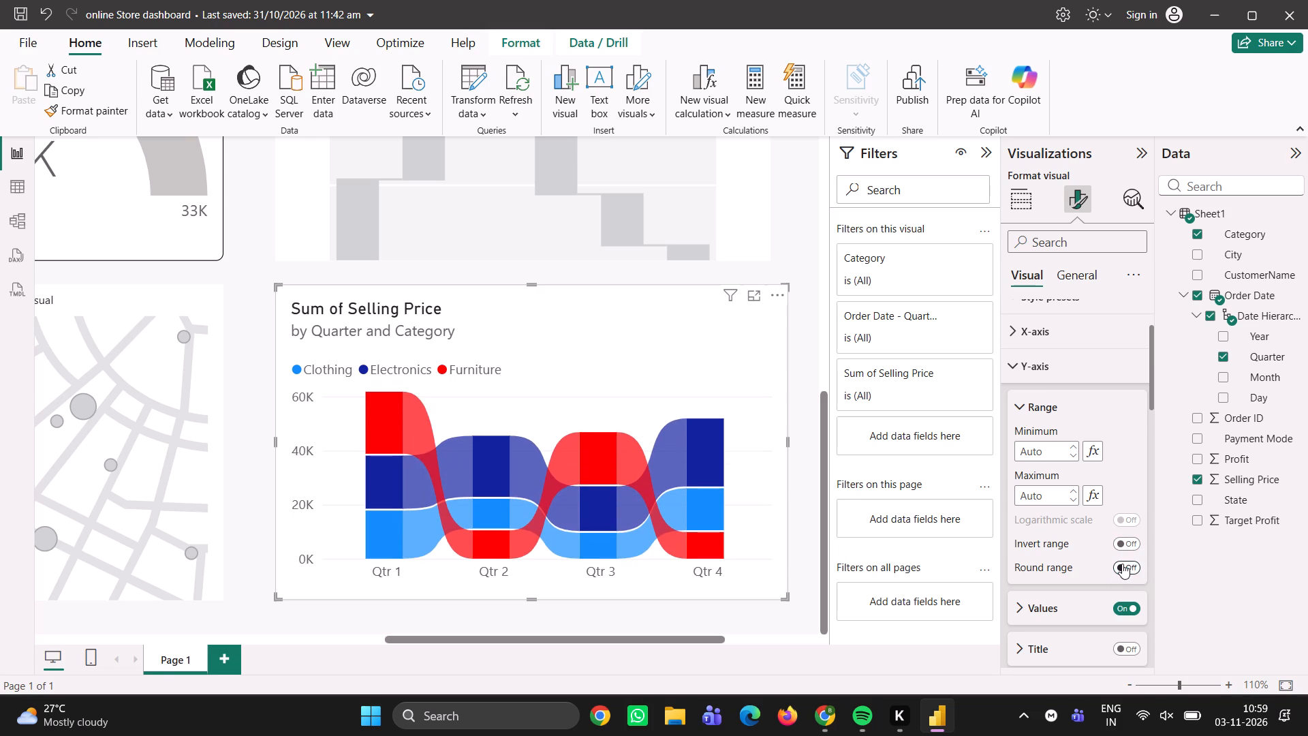
left_click(1122, 564)
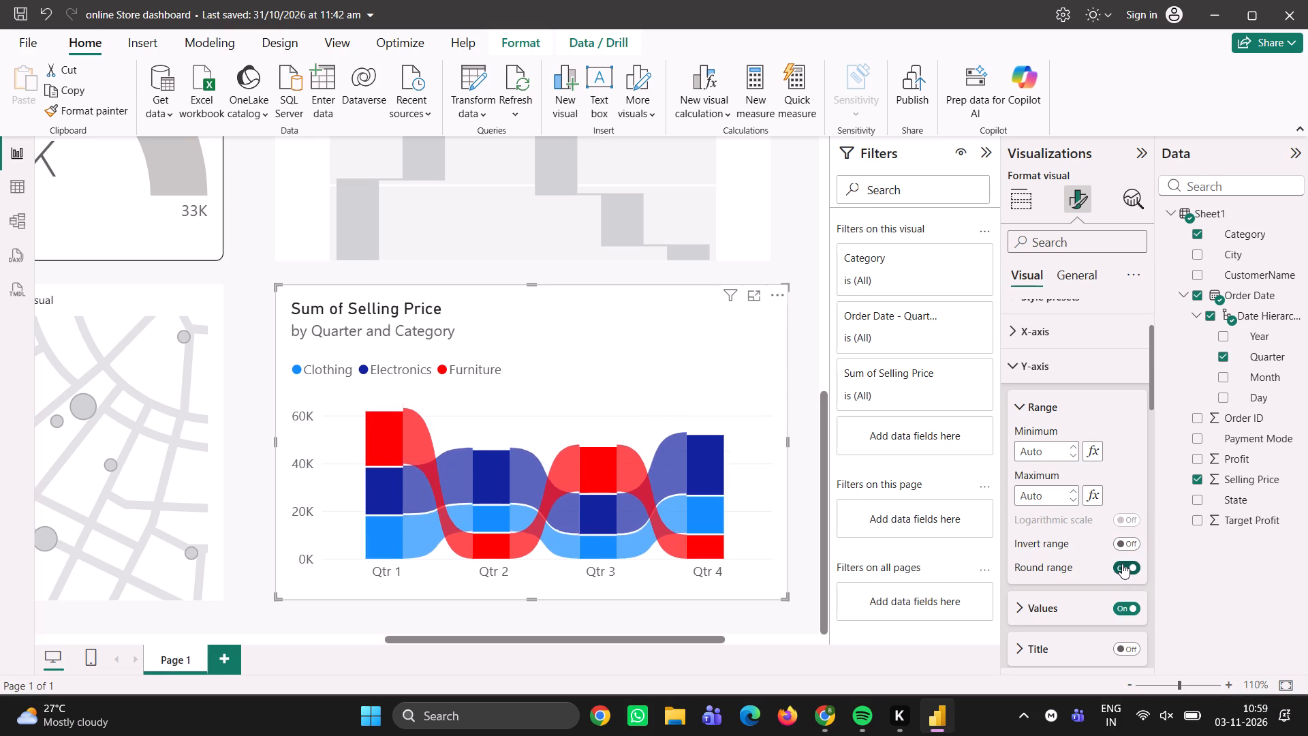
left_click(1122, 564)
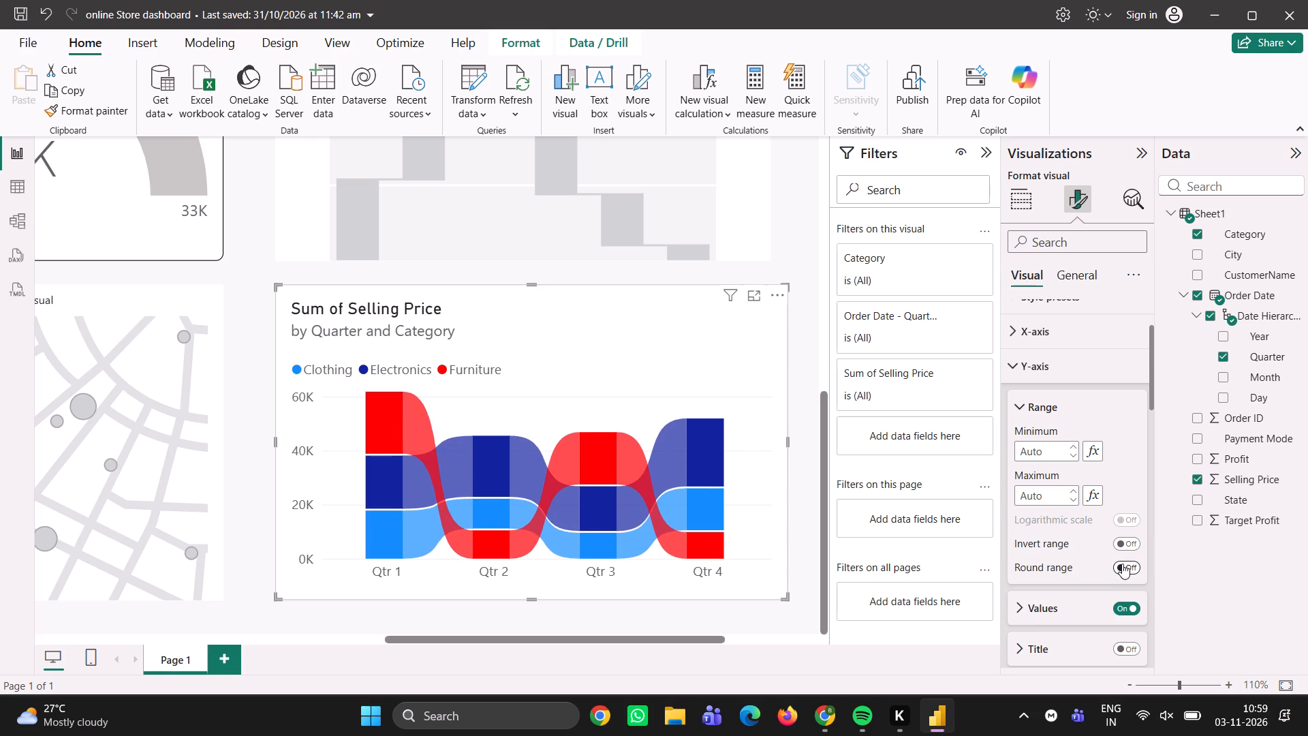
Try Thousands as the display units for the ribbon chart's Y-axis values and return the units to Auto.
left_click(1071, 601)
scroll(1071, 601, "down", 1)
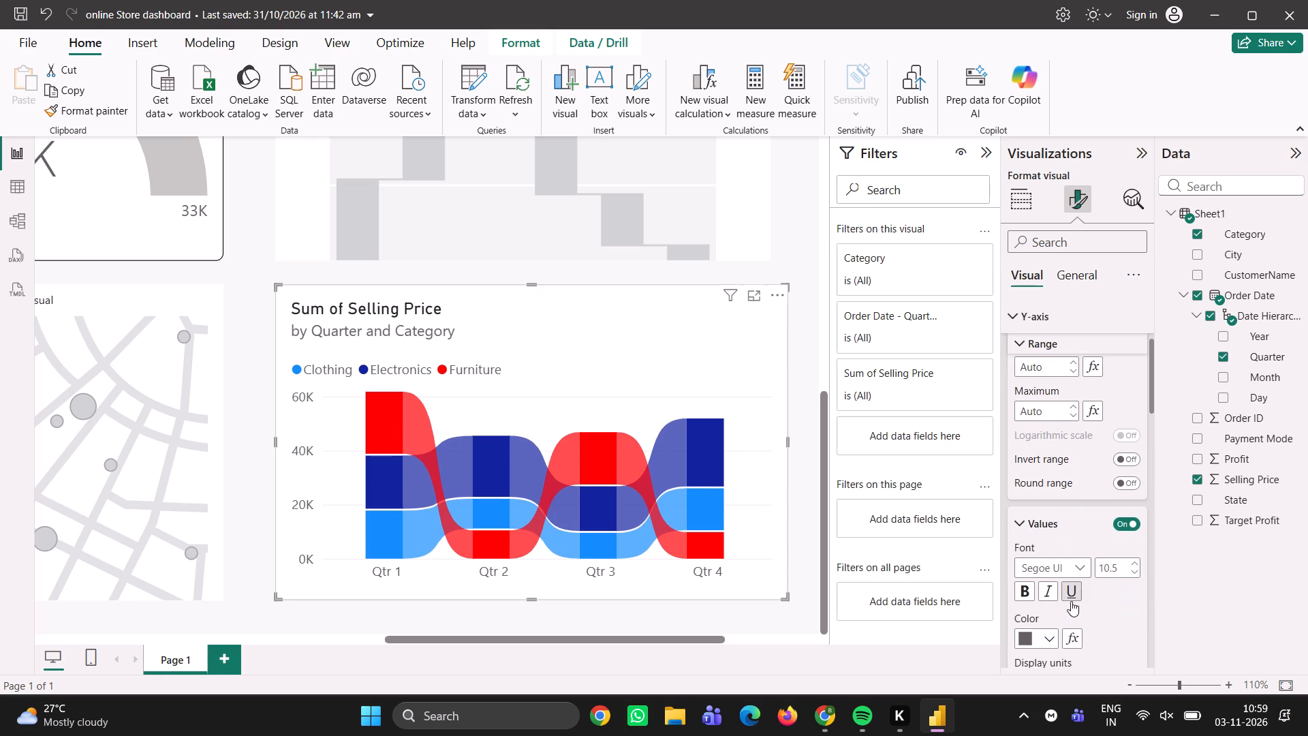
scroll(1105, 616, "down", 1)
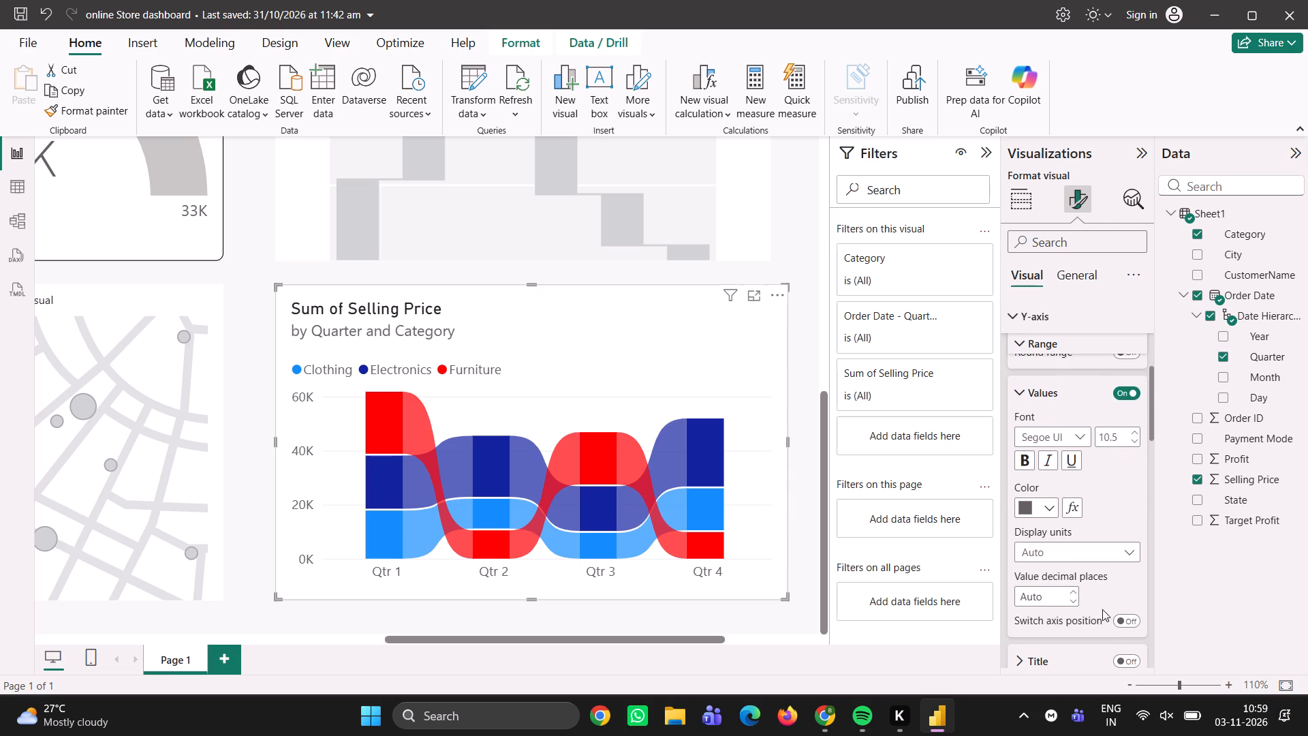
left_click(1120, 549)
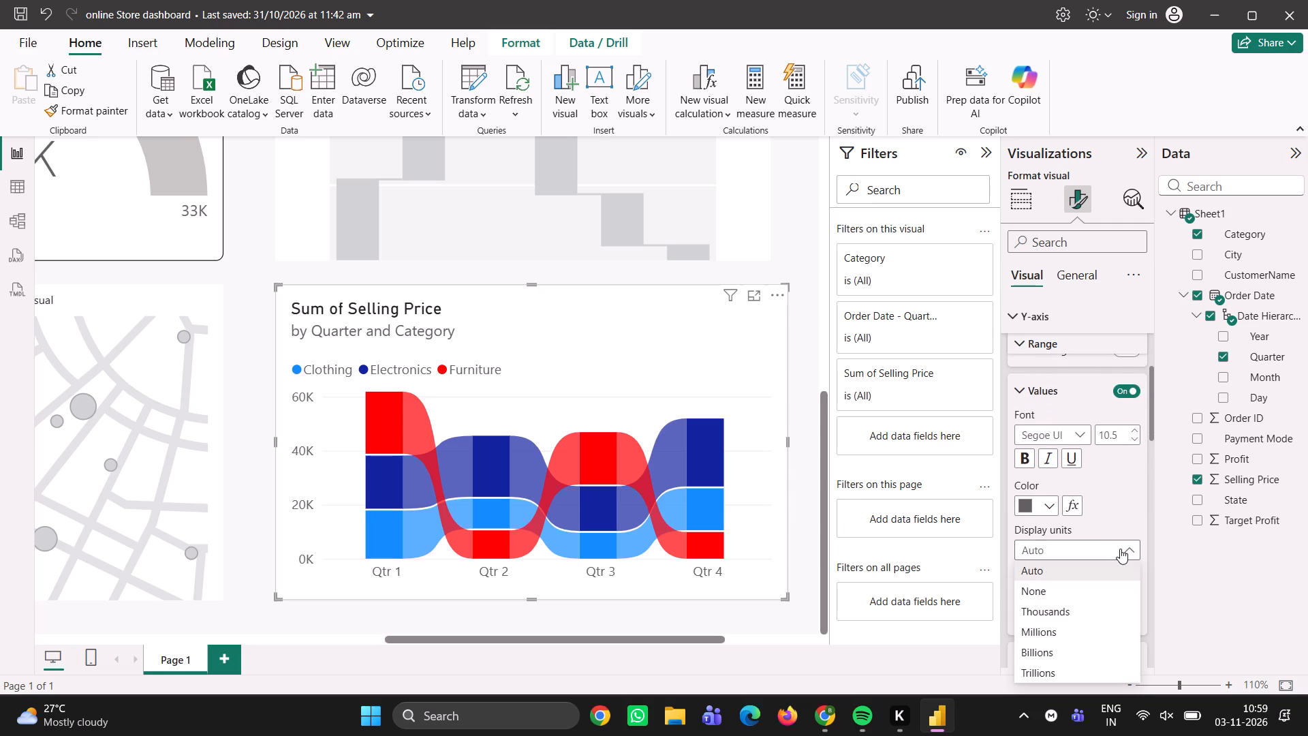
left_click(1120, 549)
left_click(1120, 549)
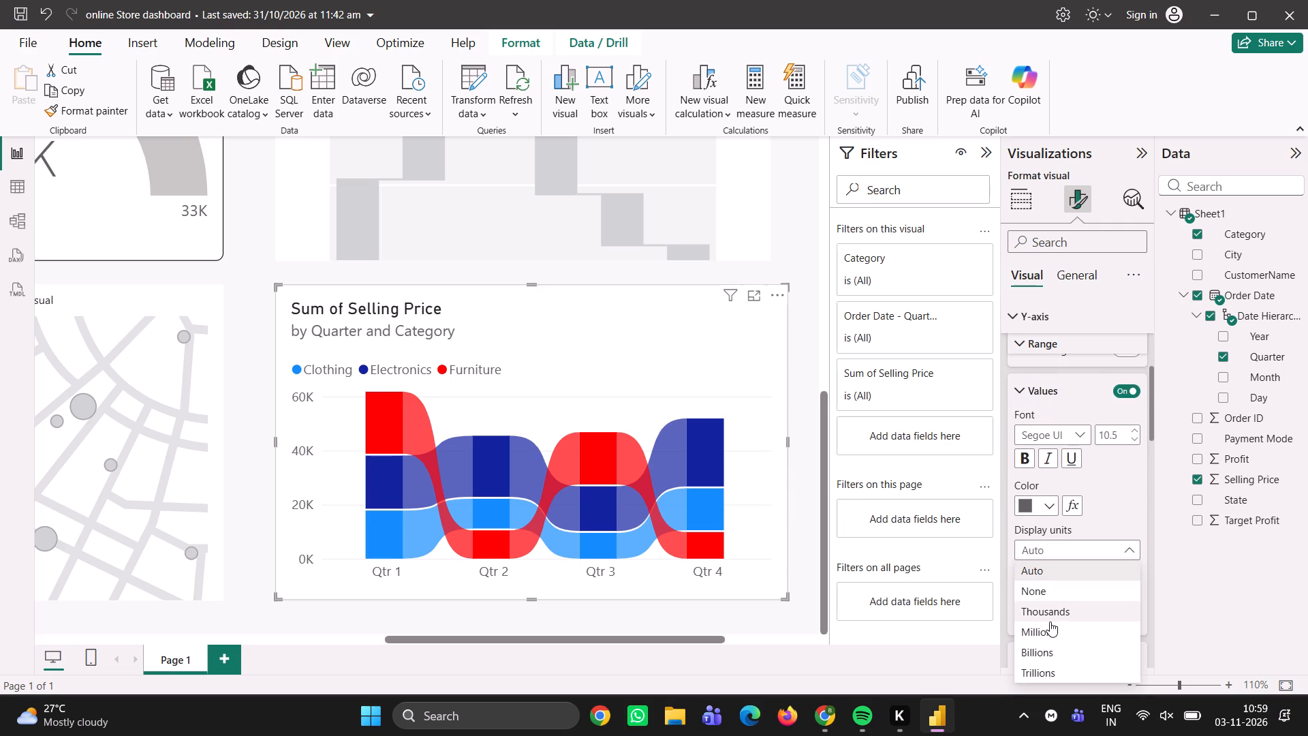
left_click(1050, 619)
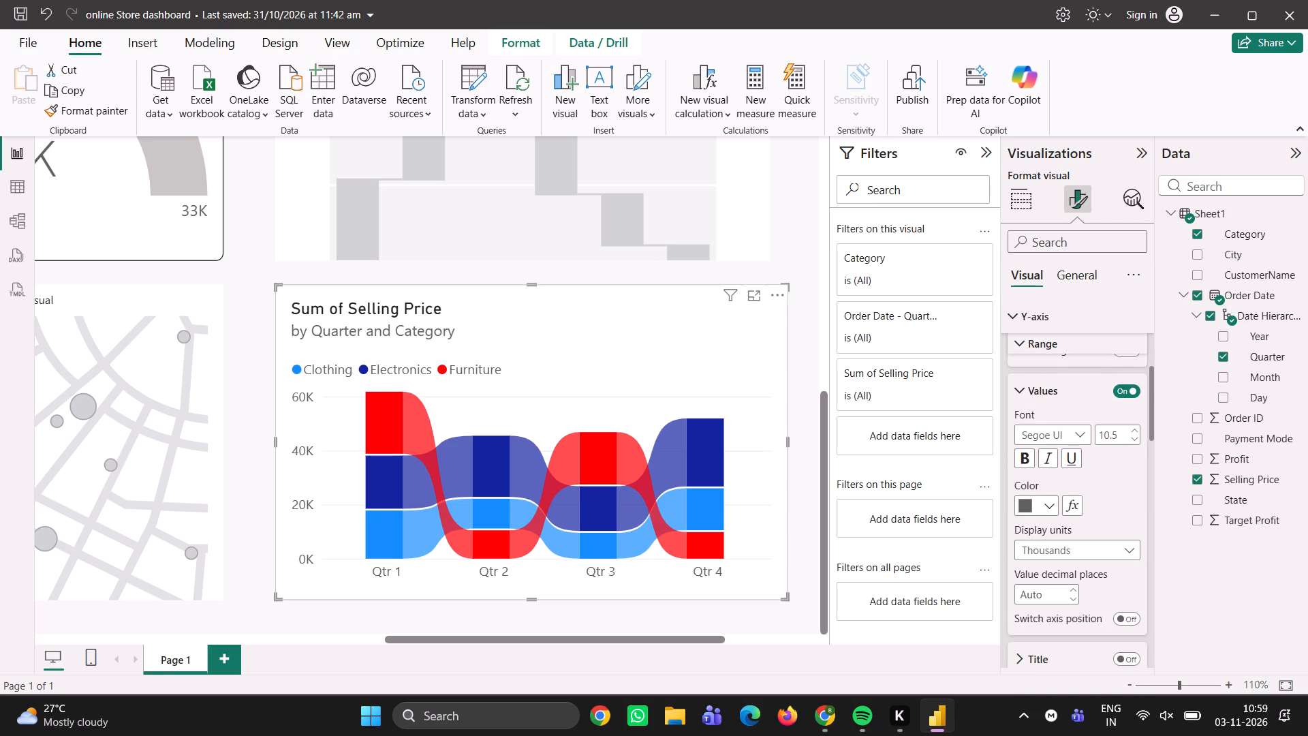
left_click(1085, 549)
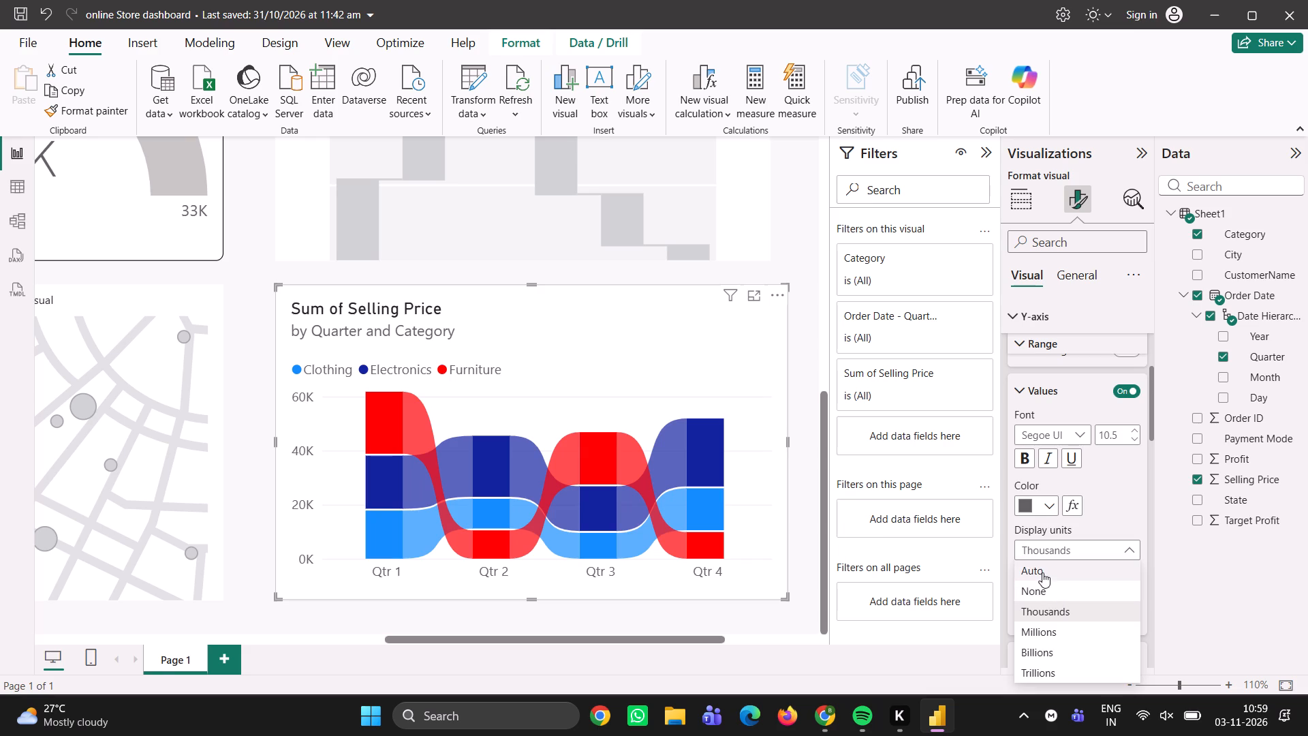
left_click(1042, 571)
Look through the ribbon chart's remaining Y-axis value options and its legend position and text options.
scroll(1078, 572, "down", 1)
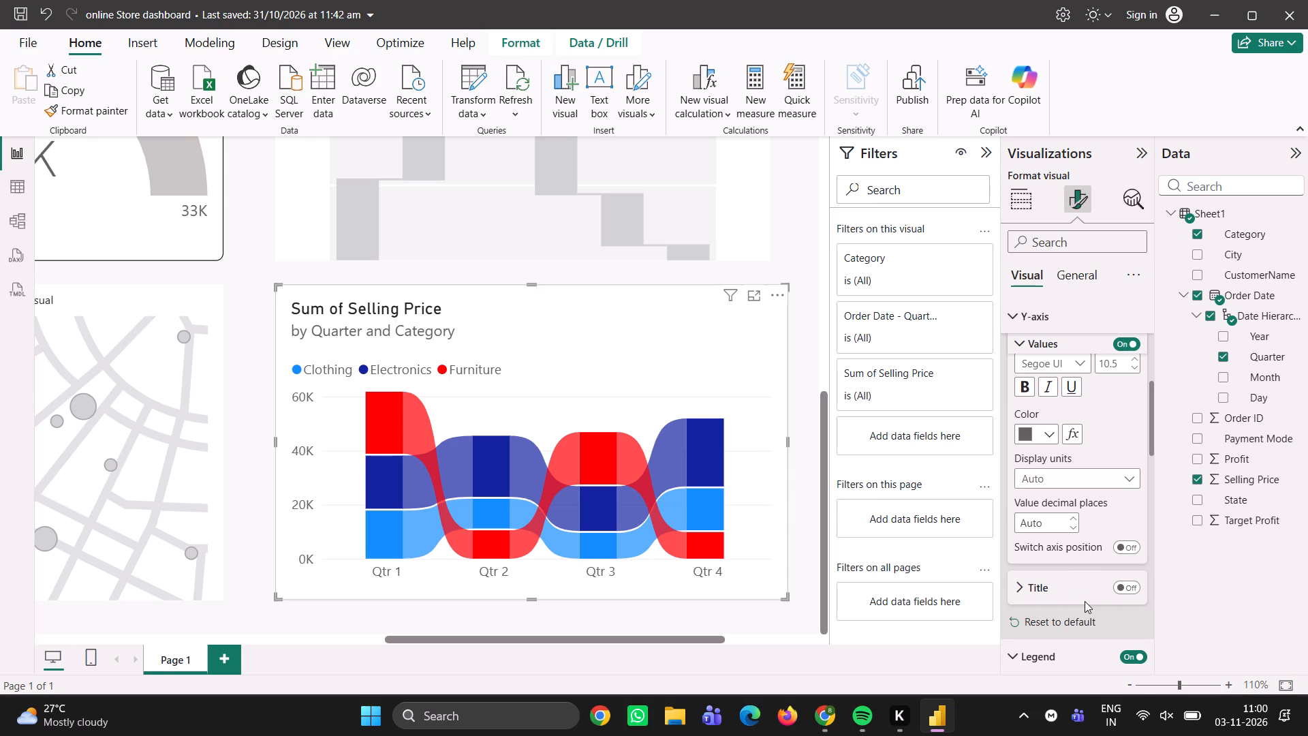
scroll(1085, 601, "down", 1)
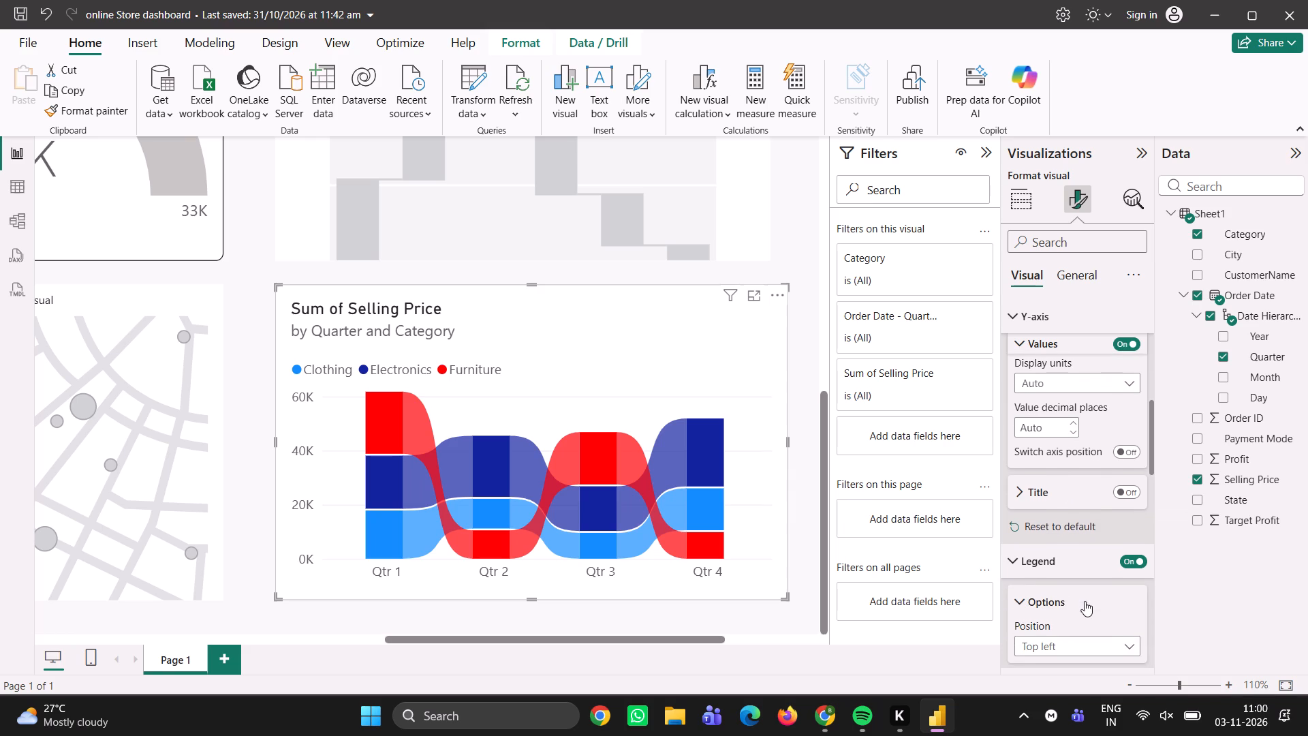
scroll(1092, 597, "down", 1)
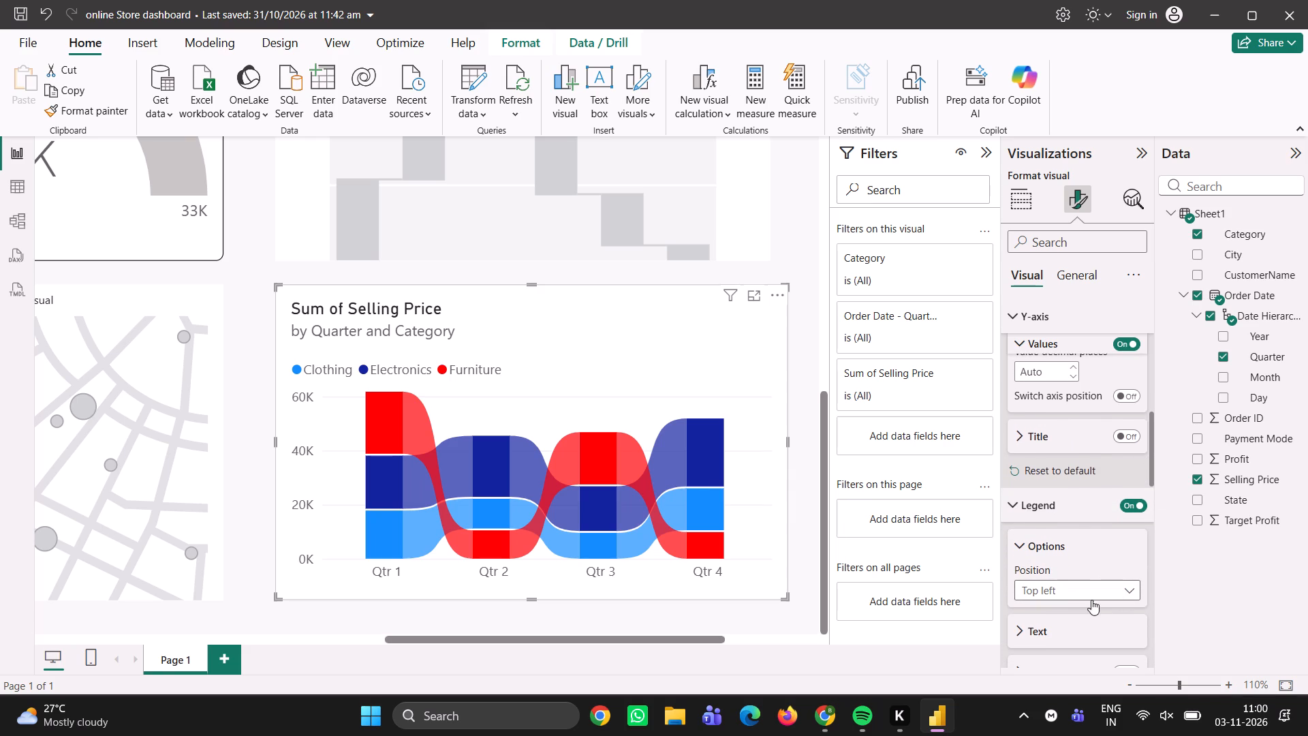
left_click(1072, 592)
left_click(1072, 592)
scroll(1087, 569, "down", 1)
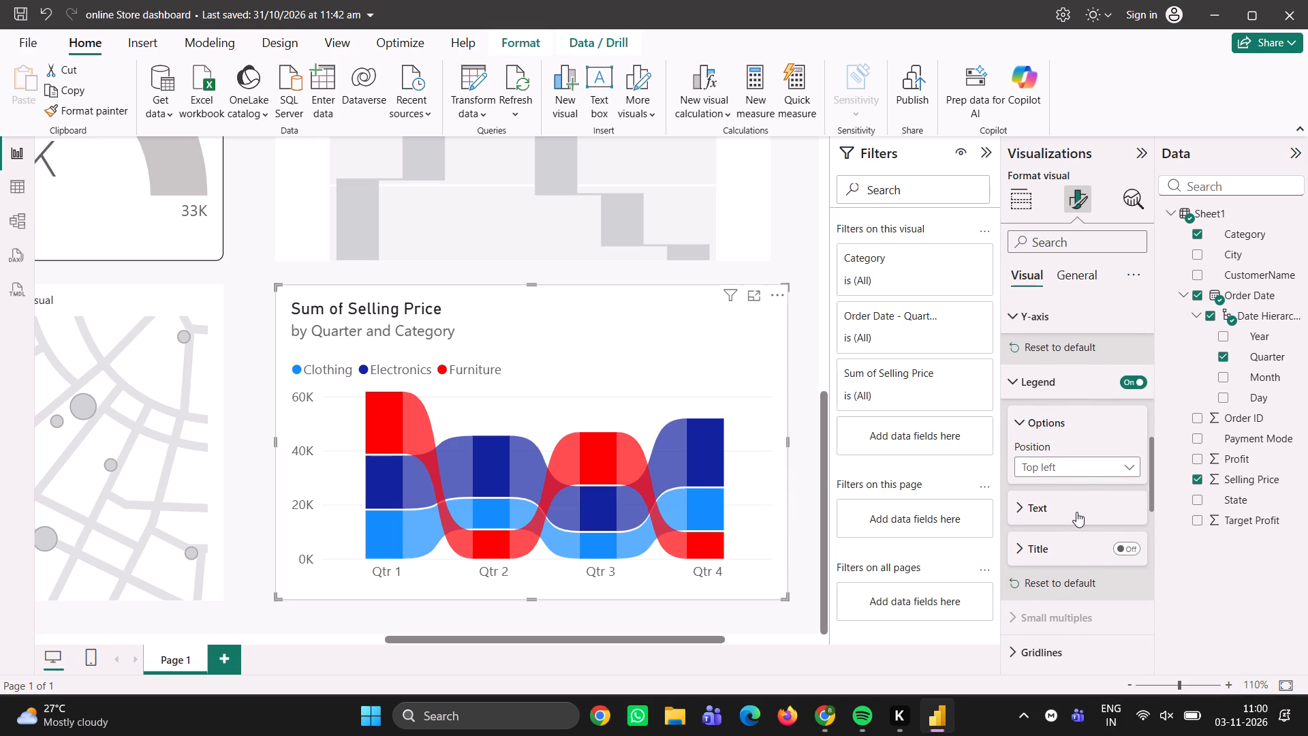
left_click(1074, 510)
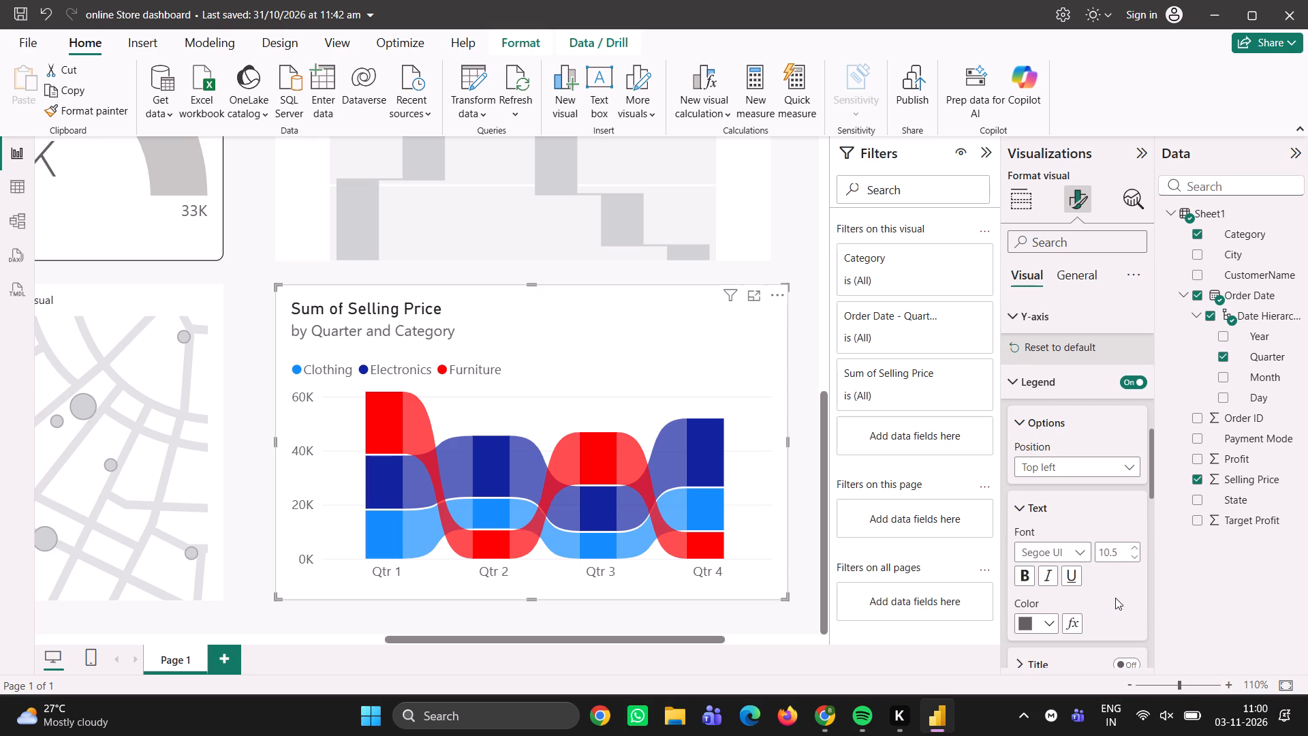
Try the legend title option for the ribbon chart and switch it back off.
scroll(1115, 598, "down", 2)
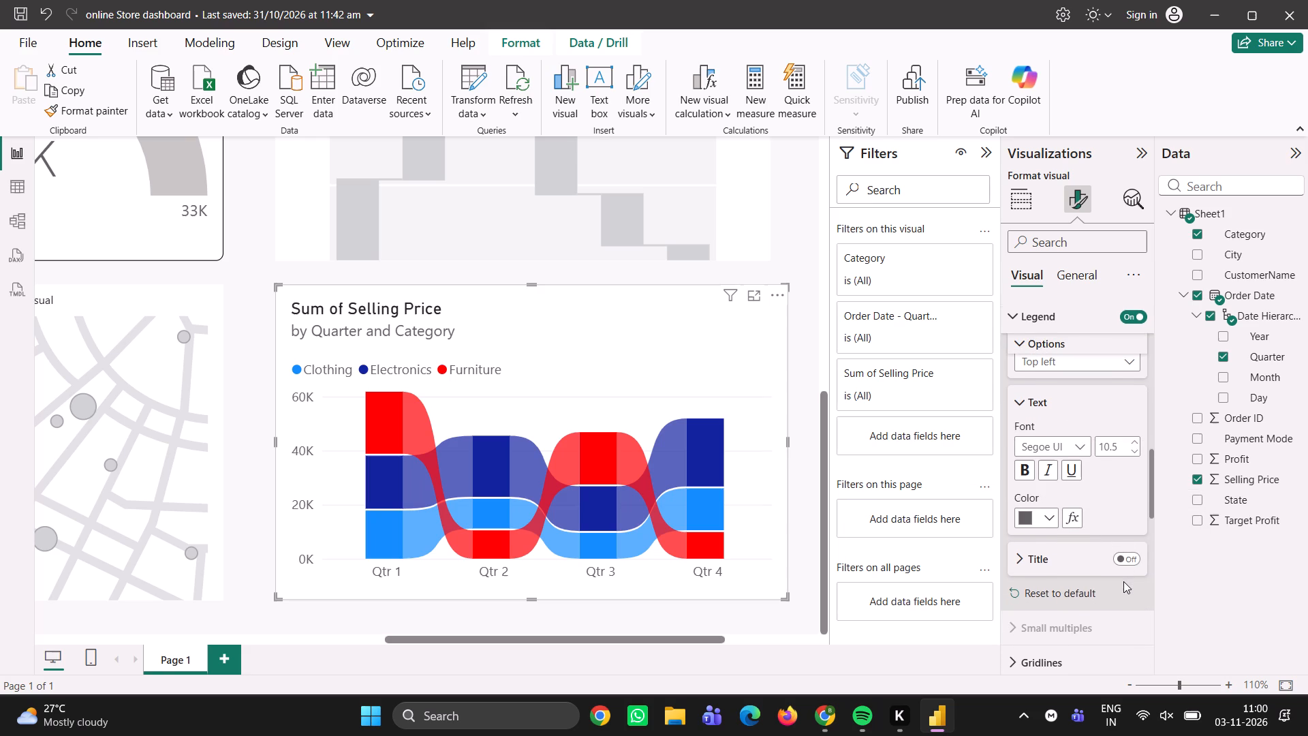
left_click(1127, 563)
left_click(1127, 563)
Look through the ribbon chart's horizontal gridline options and its column series, color, border and layout options.
scroll(1127, 563, "down", 1)
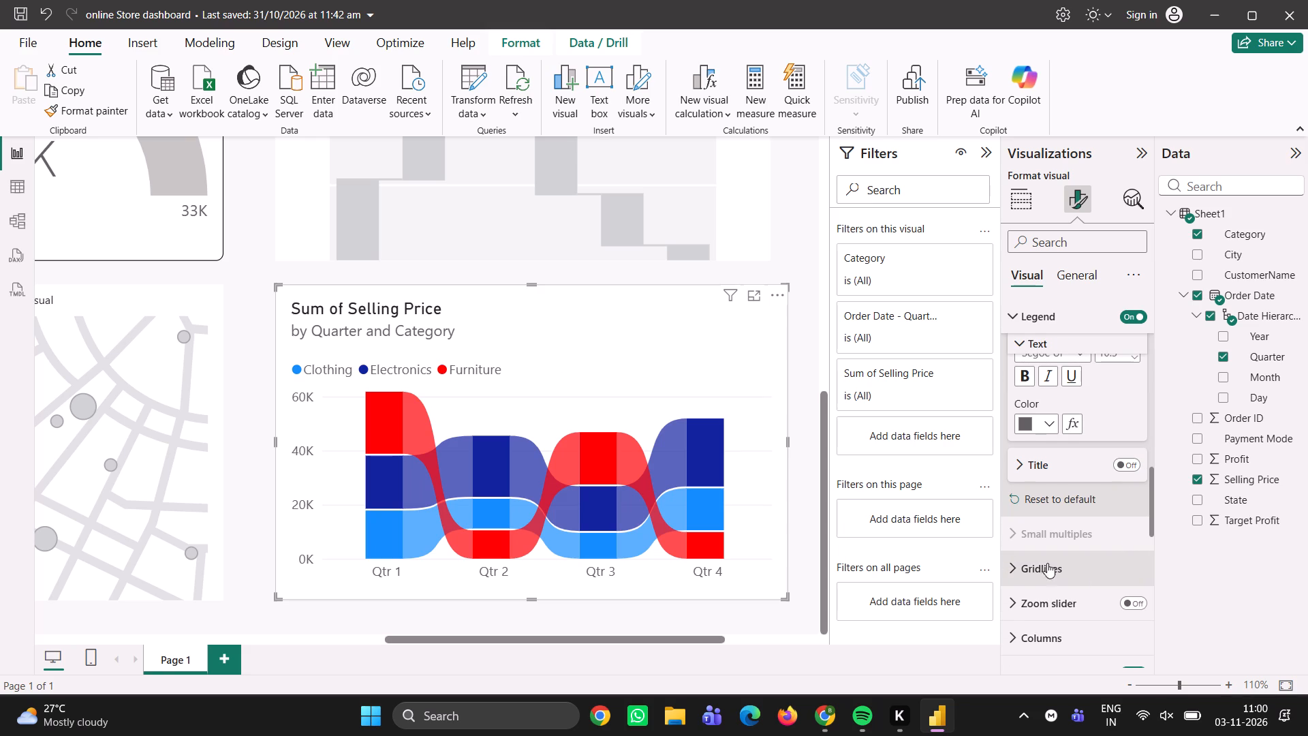
left_click(1069, 580)
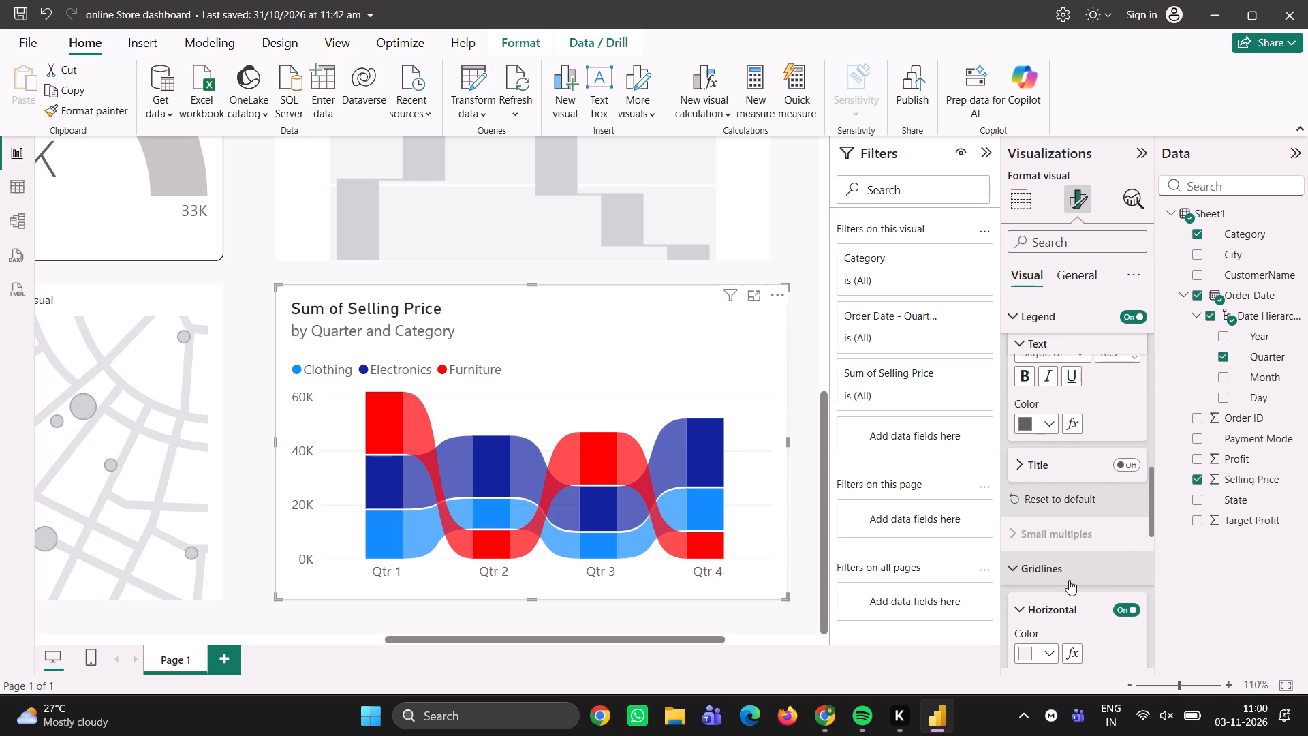
scroll(1069, 580, "down", 4)
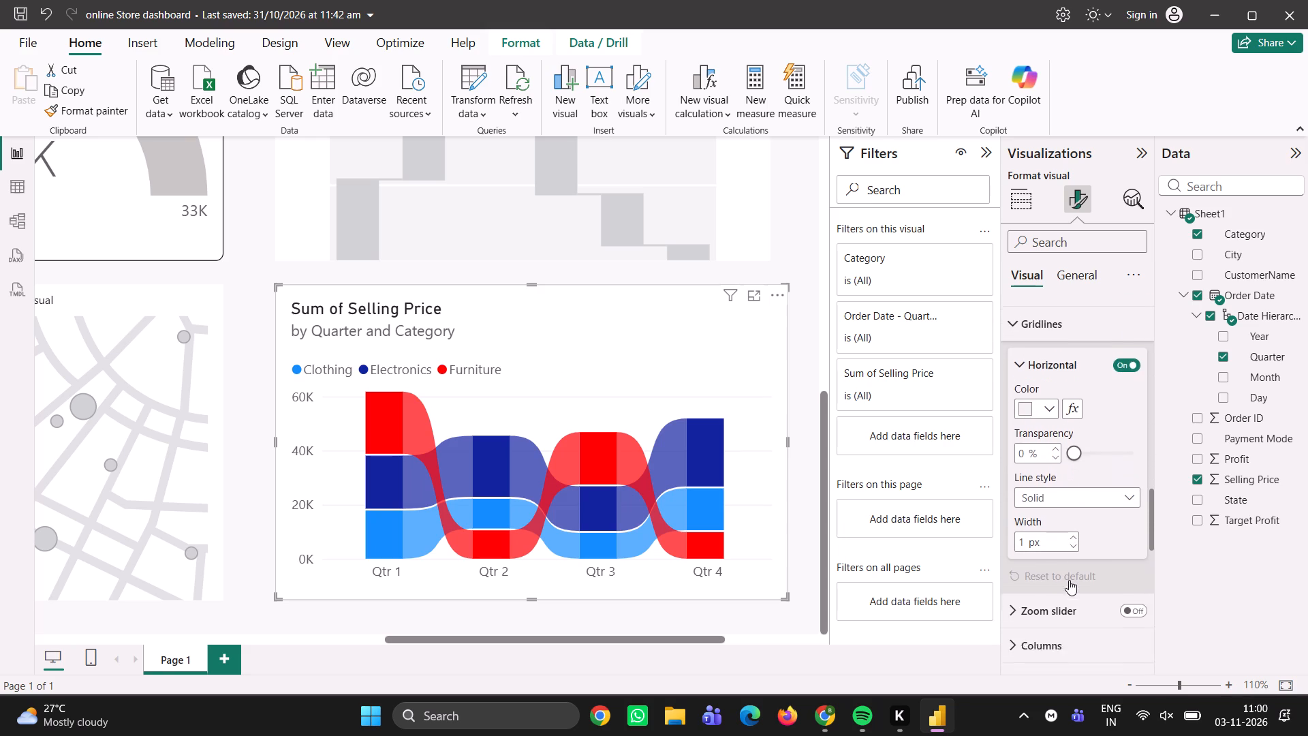
scroll(1069, 580, "down", 1)
left_click(1069, 580)
left_click(1069, 580)
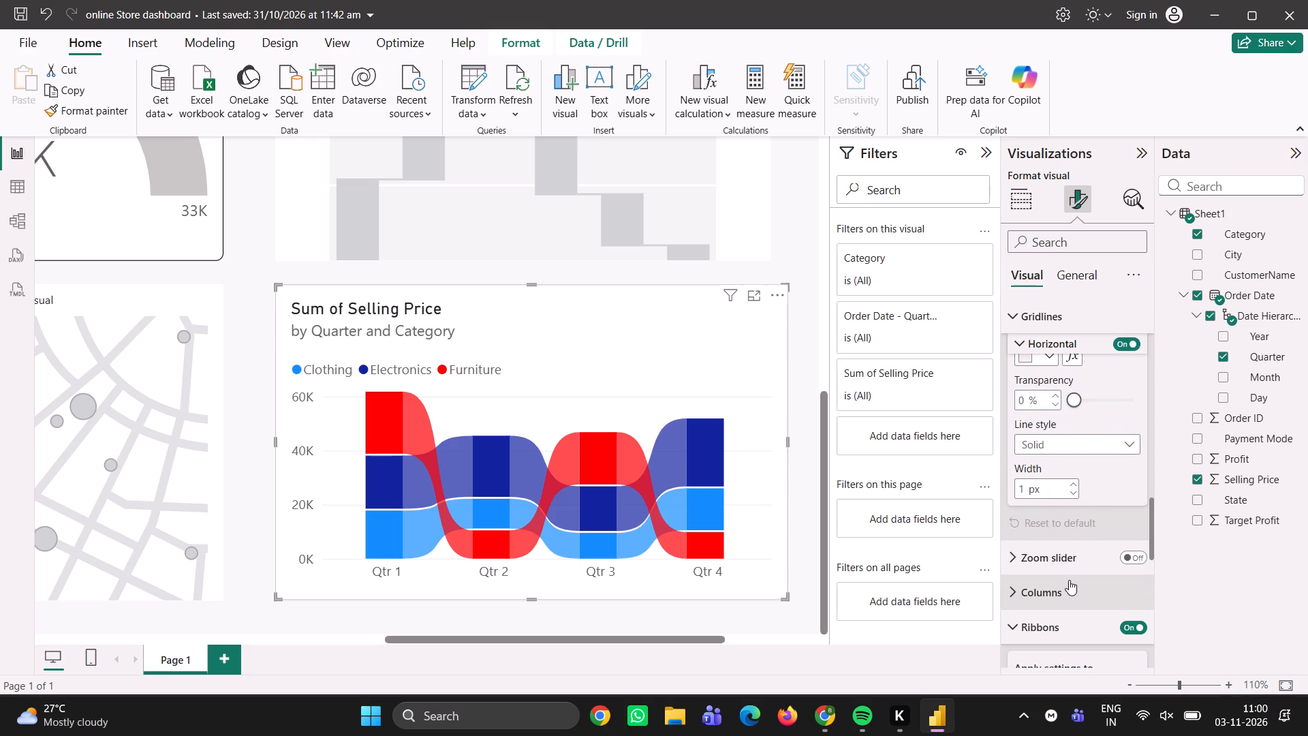
left_click(1069, 580)
scroll(1069, 580, "down", 1)
left_click(1111, 573)
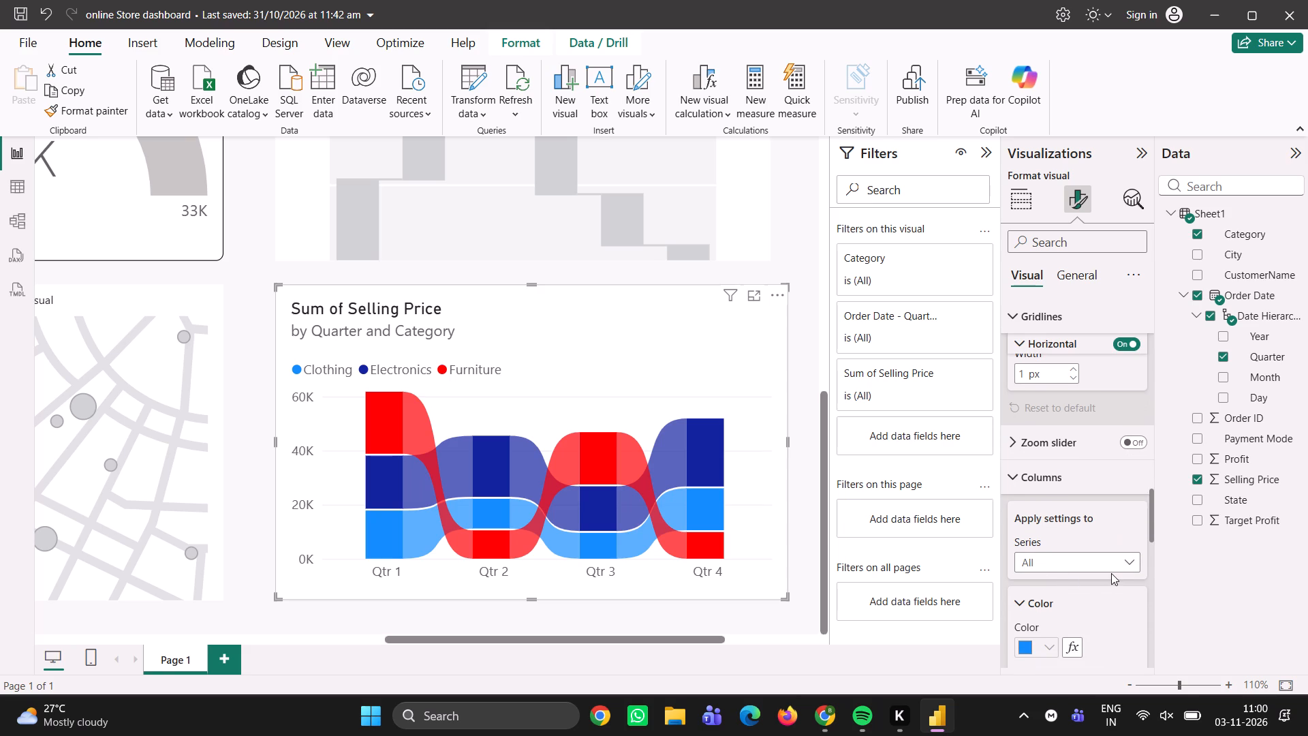
left_click(1081, 555)
left_click(1081, 555)
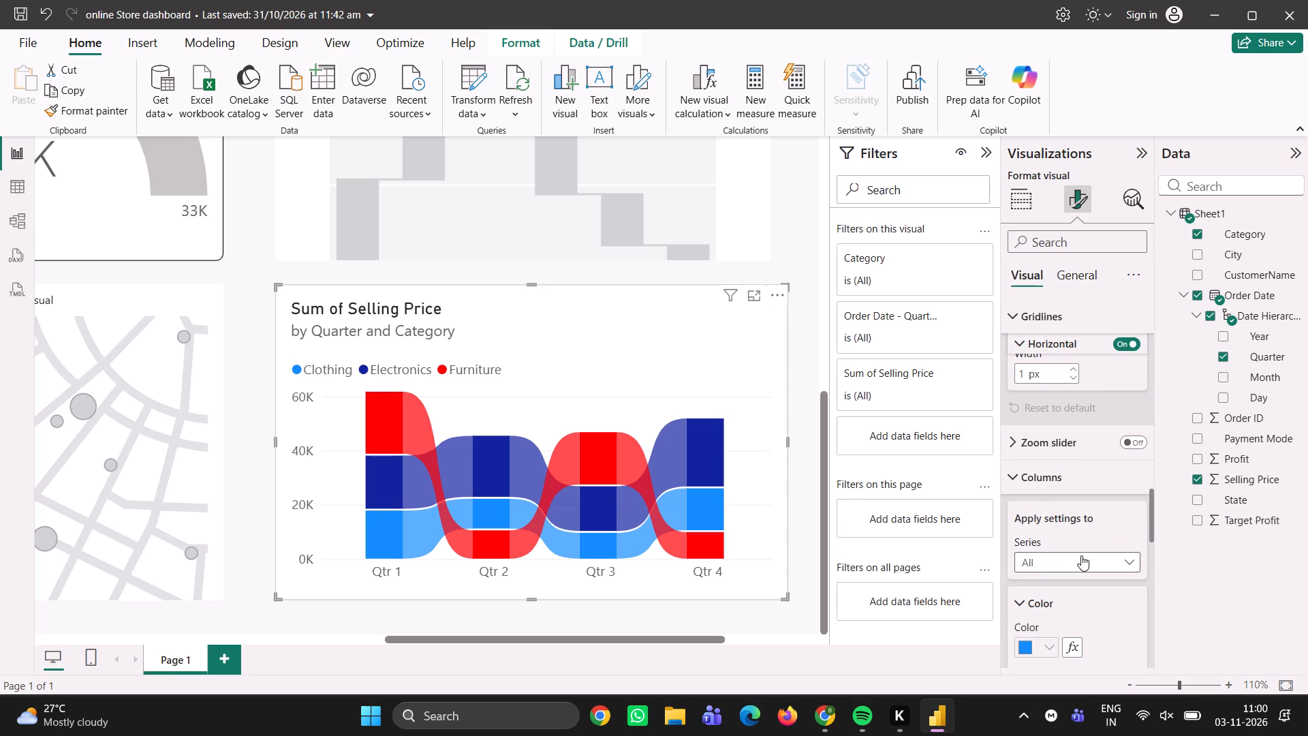
left_click(1081, 555)
left_click(1081, 555)
scroll(1081, 555, "down", 1)
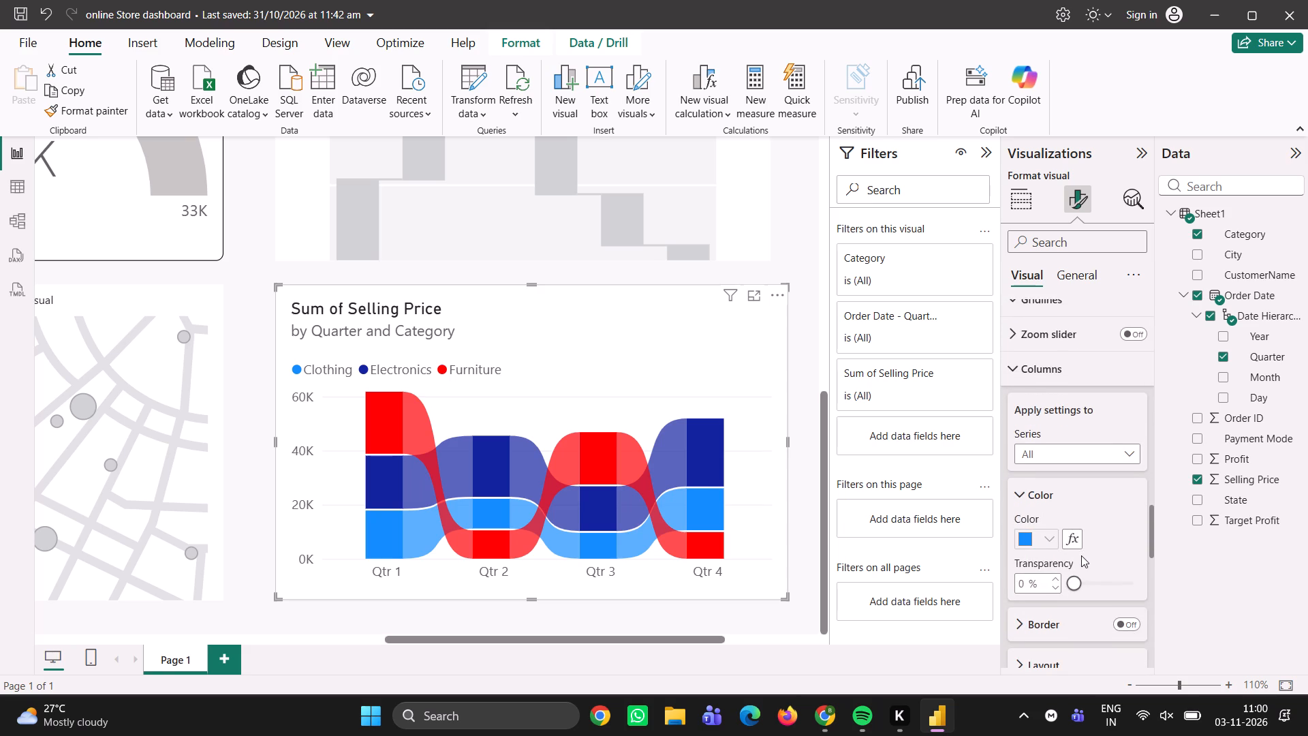
scroll(1081, 555, "down", 2)
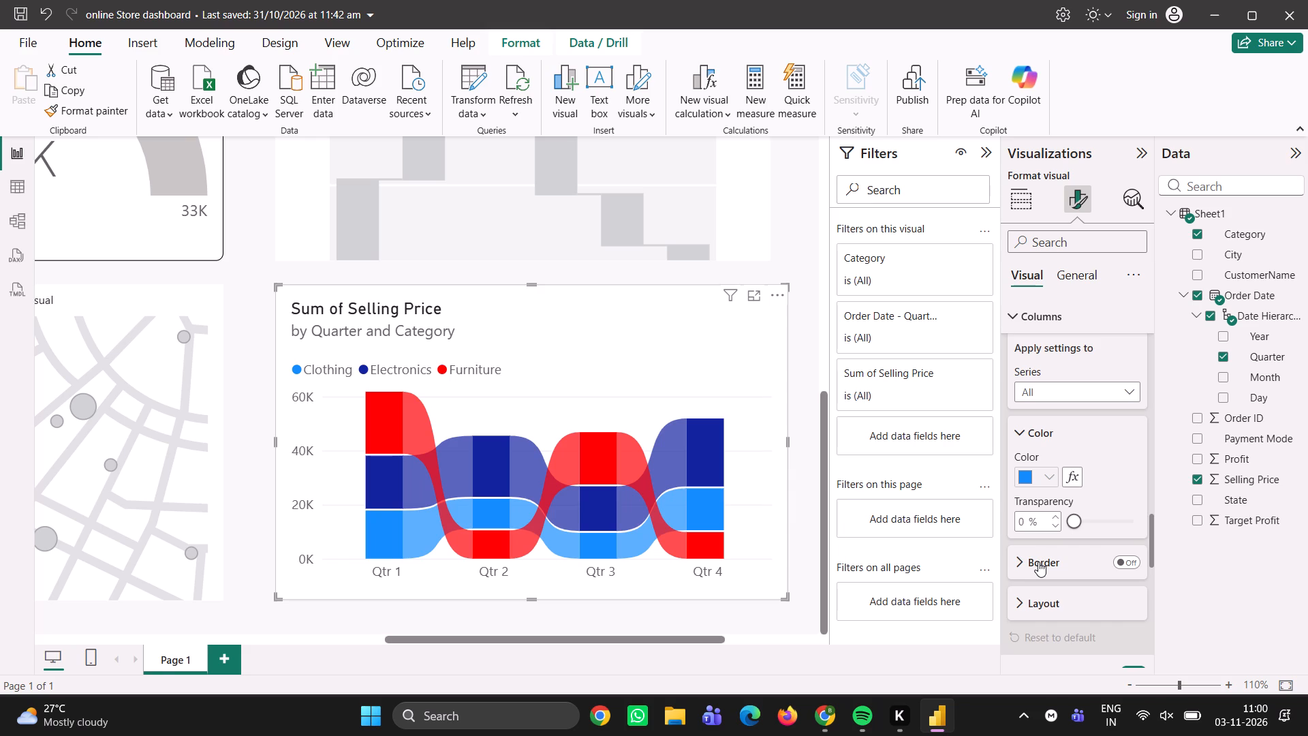
Apply the Data labels style preset to the selling price ribbon chart.
scroll(1038, 562, "up", 1)
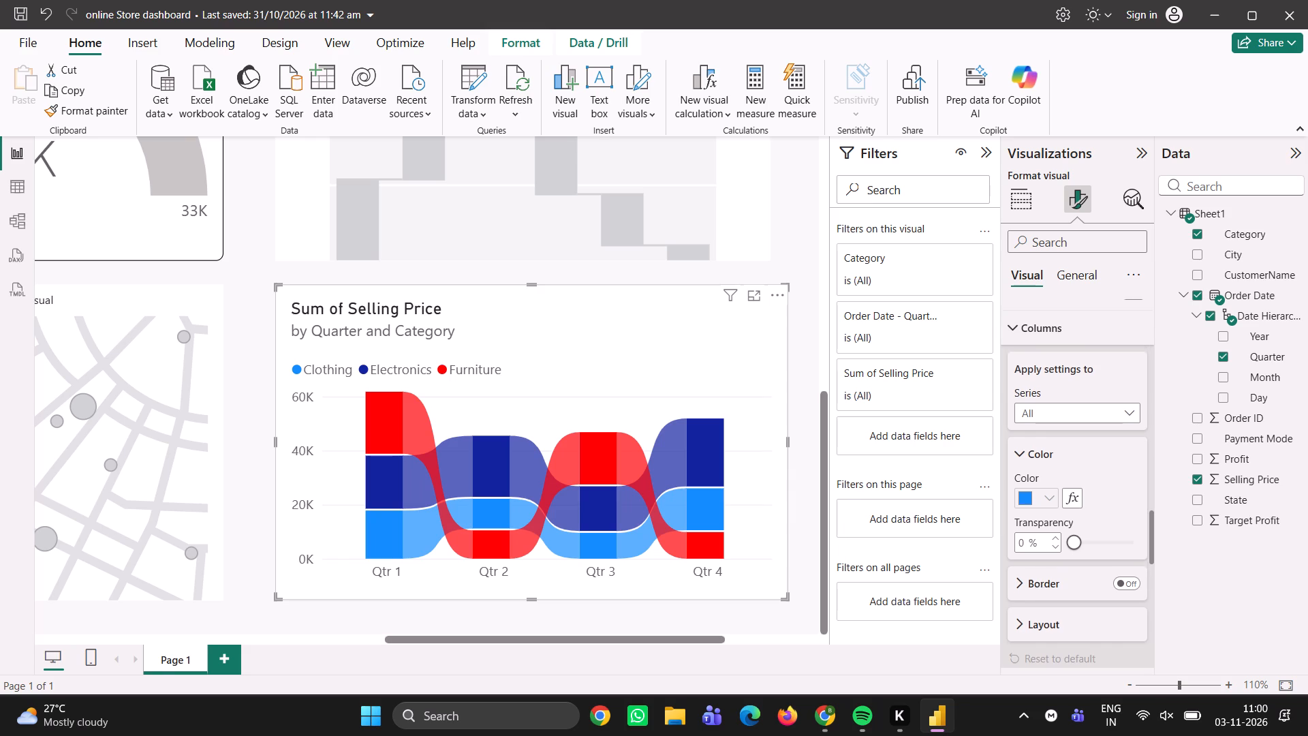
scroll(1038, 562, "up", 3)
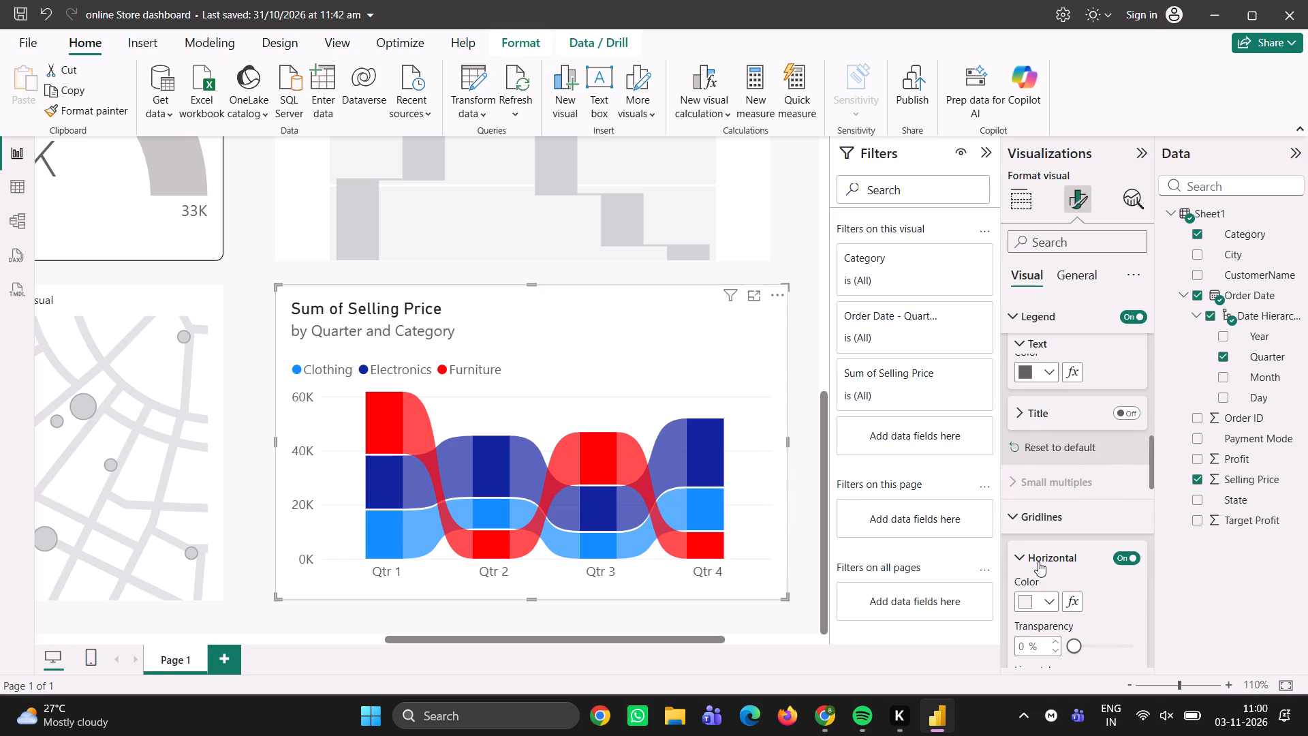
scroll(1038, 562, "up", 2)
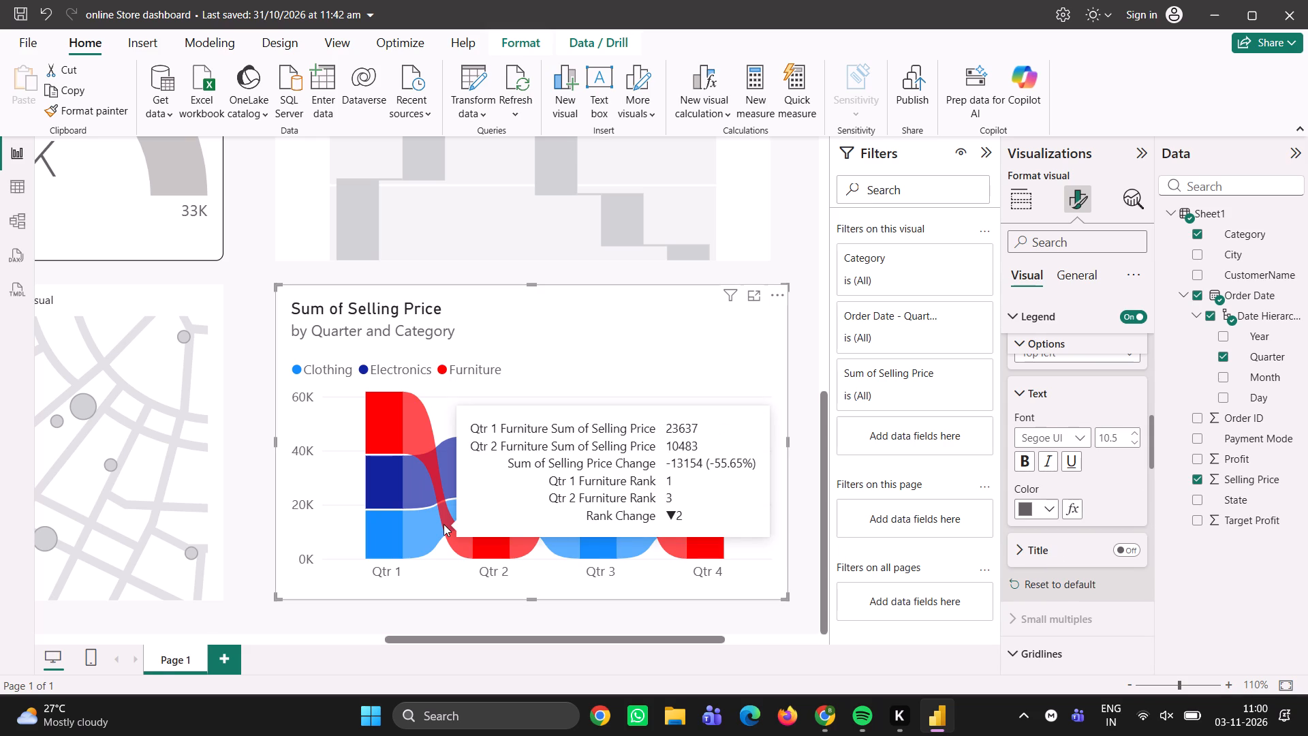
scroll(1096, 302, "up", 4)
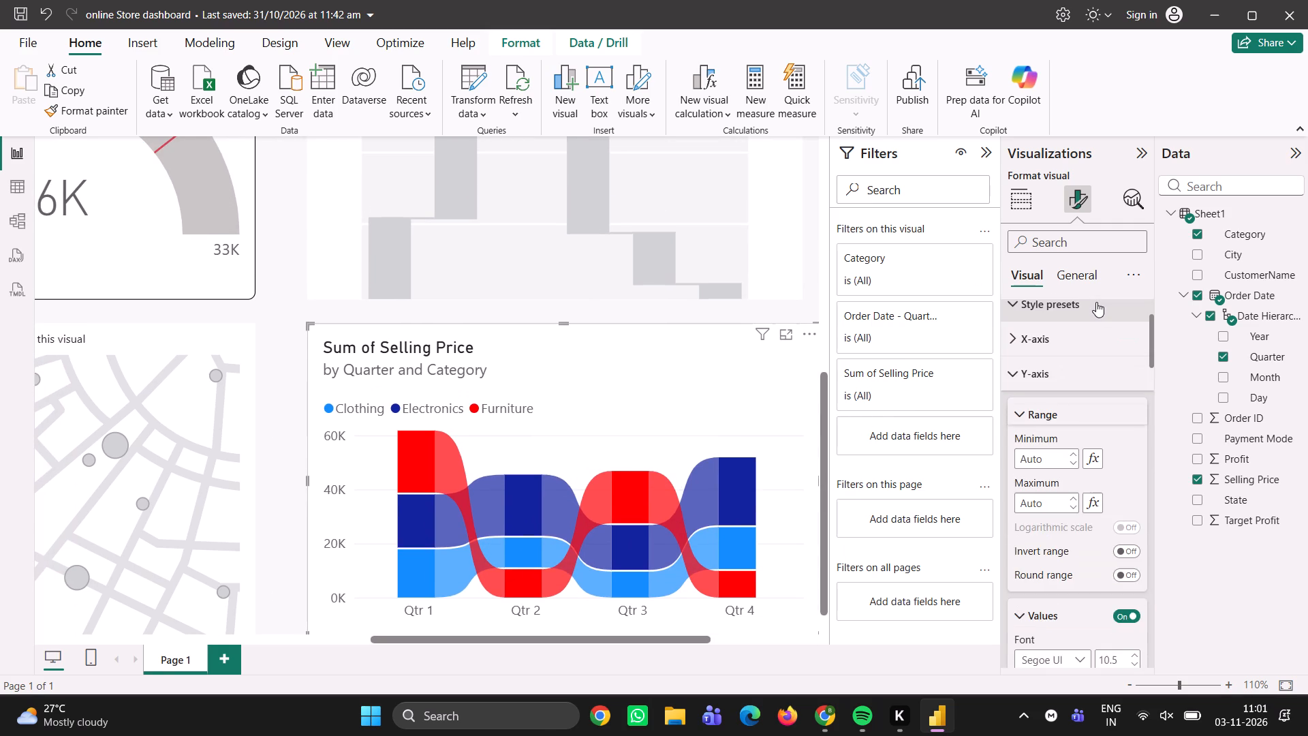
scroll(1096, 302, "up", 4)
left_click(1061, 369)
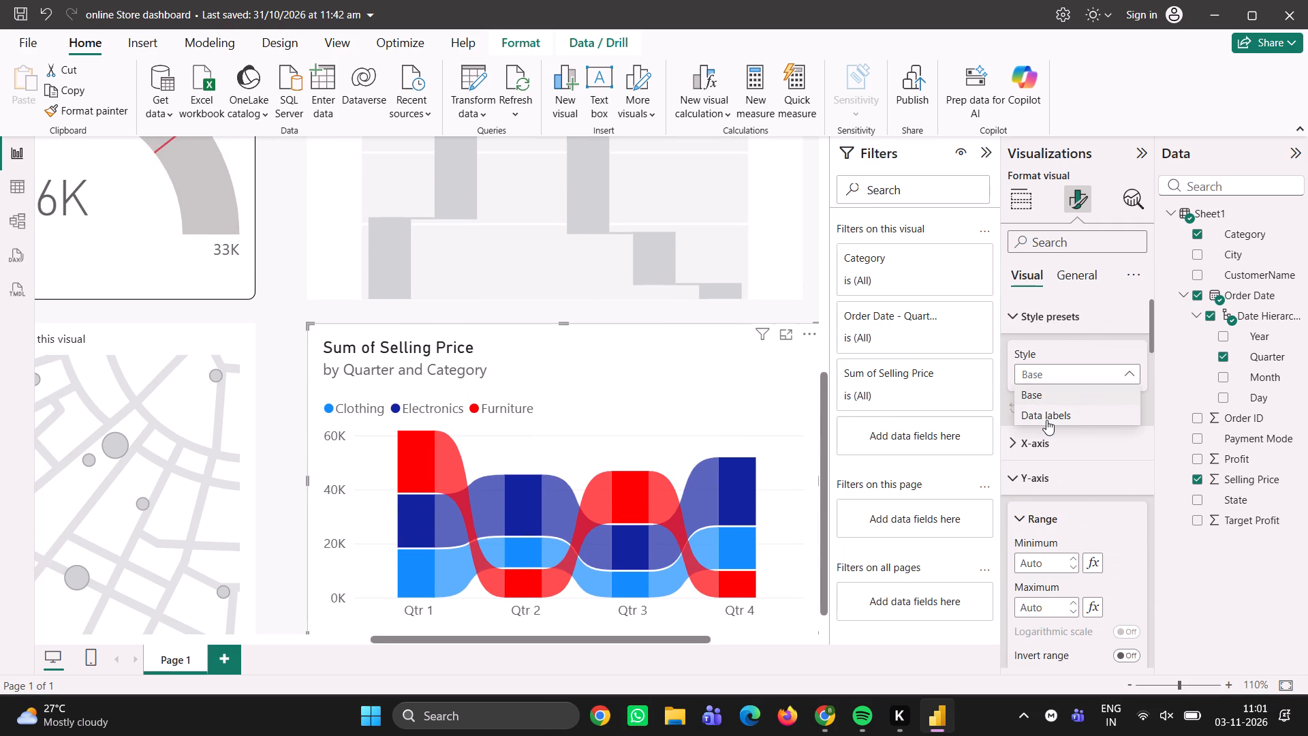
left_click(1040, 421)
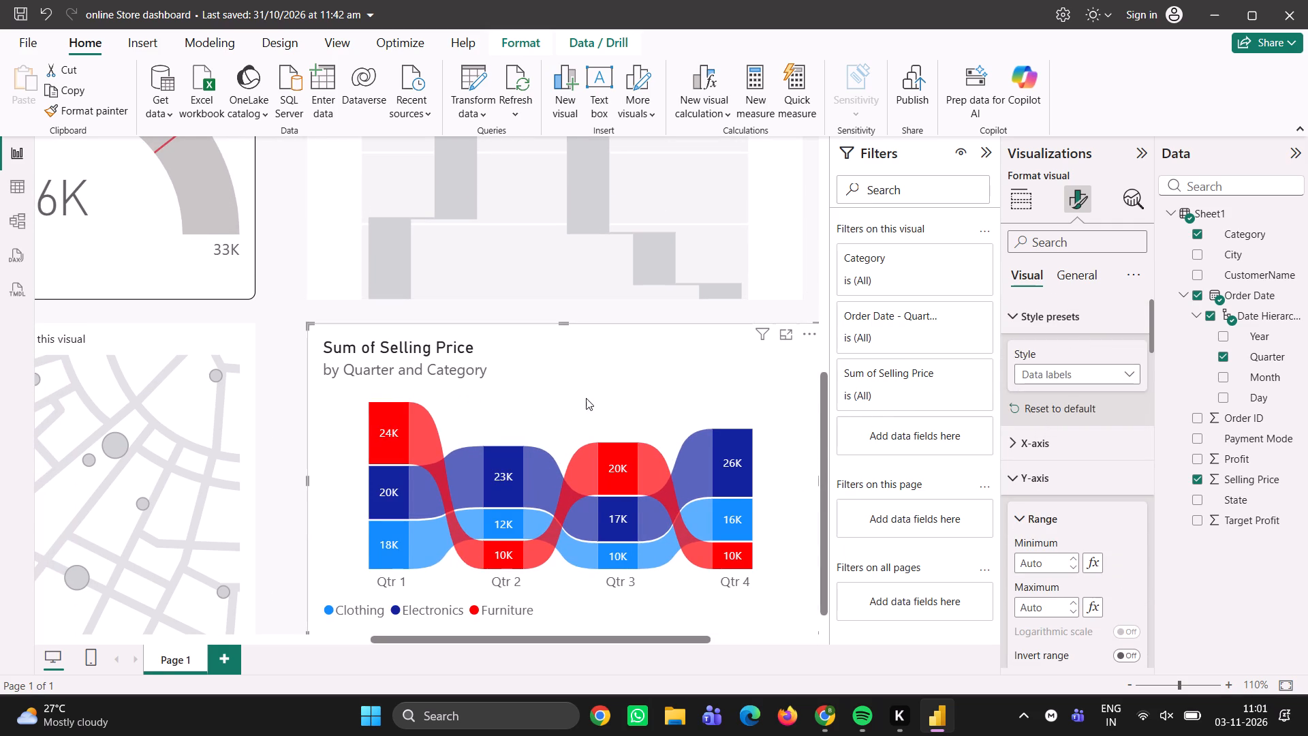
Set the ribbon chart's legend position to Top left.
scroll(586, 398, "down", 1)
scroll(586, 398, "left", 1)
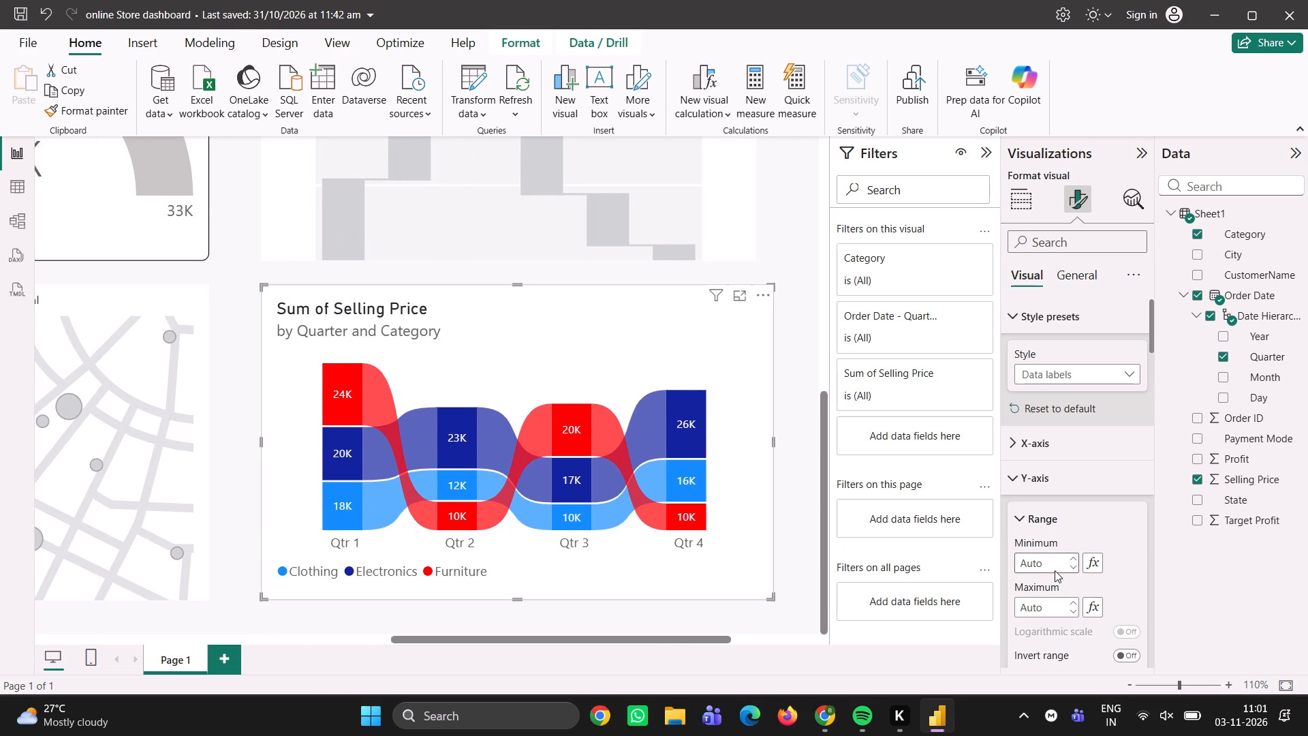
scroll(1065, 536, "down", 3)
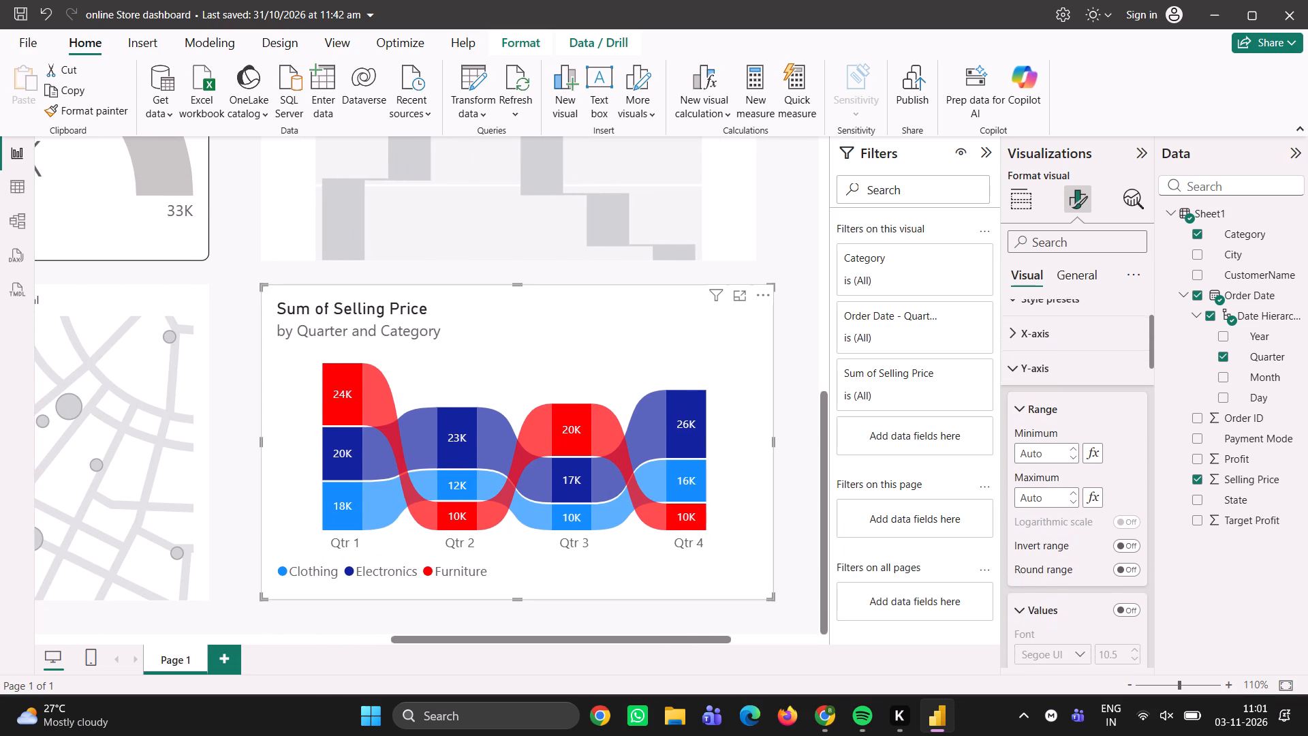
scroll(1065, 536, "down", 4)
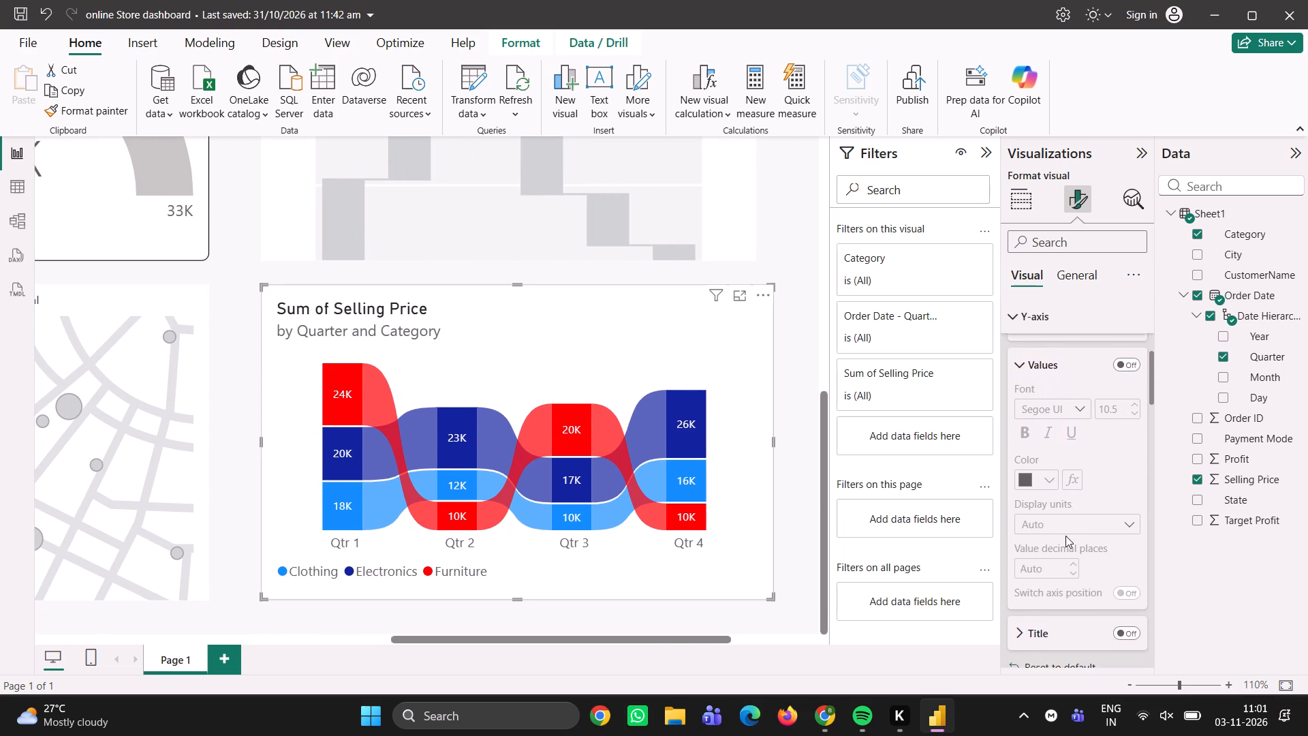
scroll(1065, 536, "down", 2)
left_click(1089, 534)
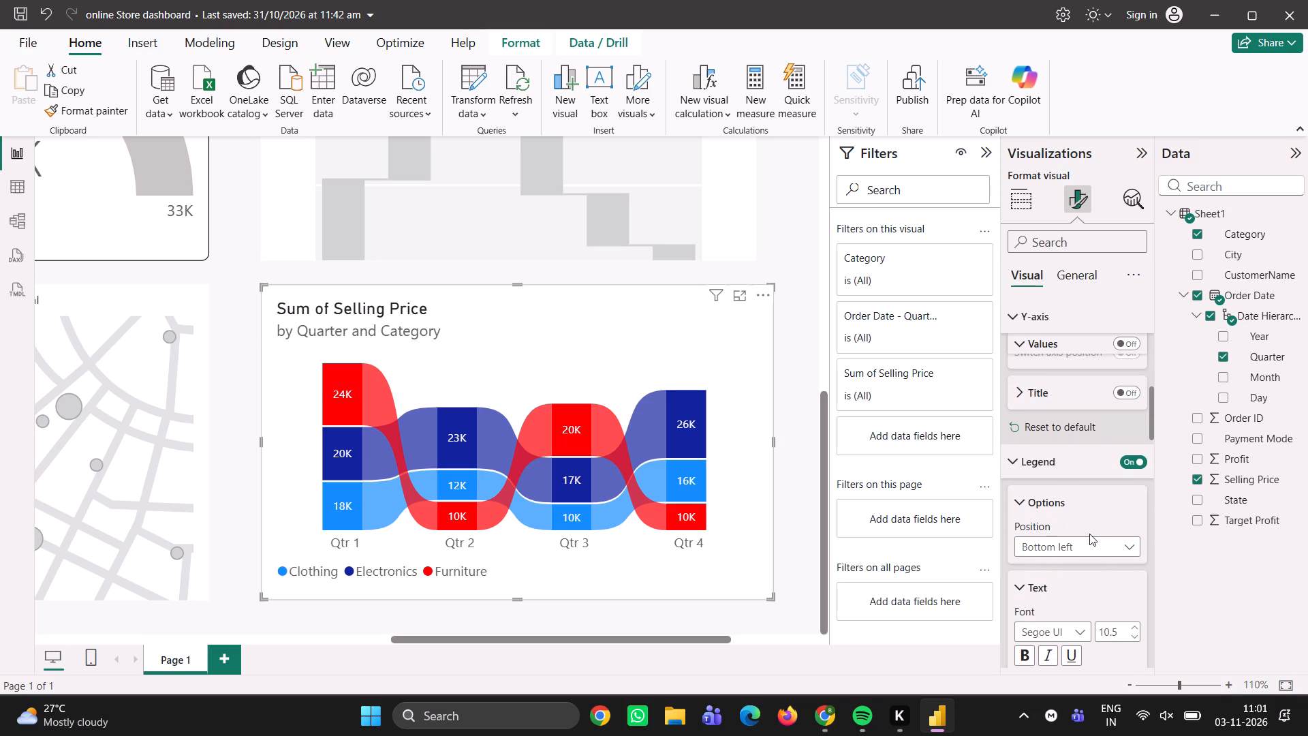
left_click(1104, 538)
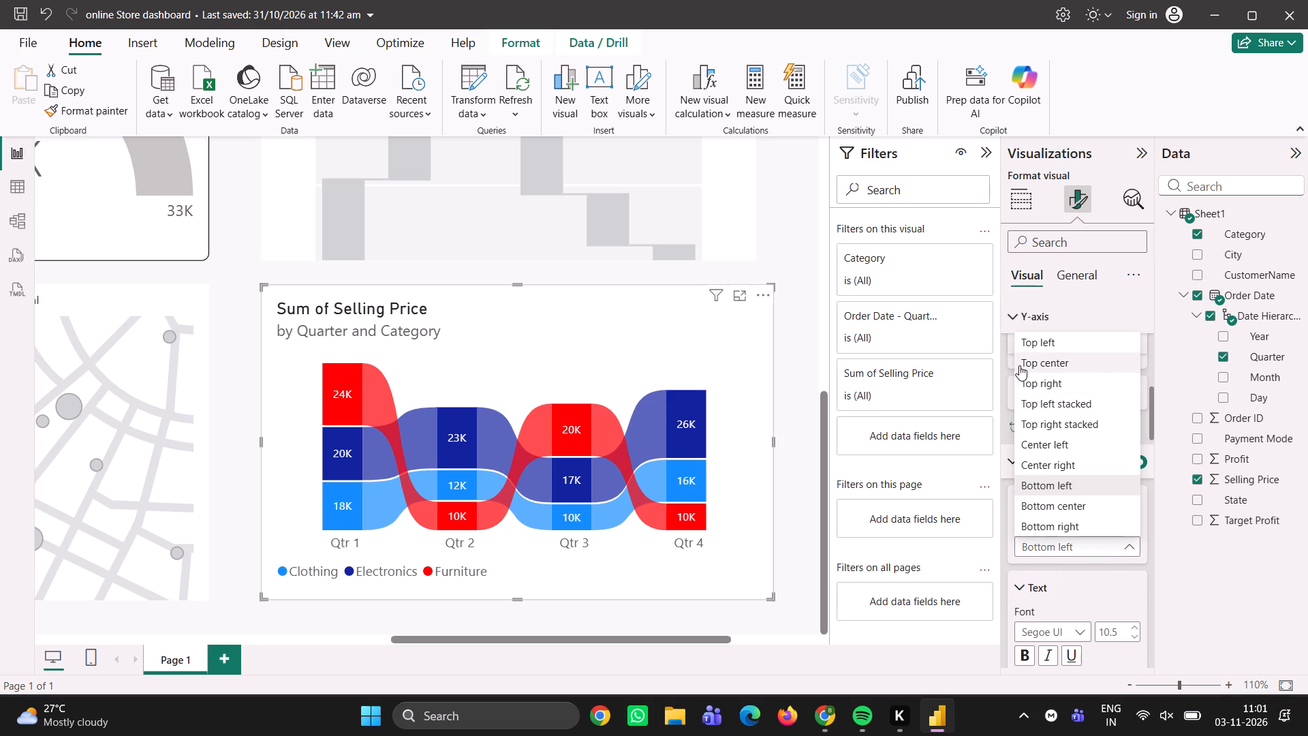
left_click(1033, 344)
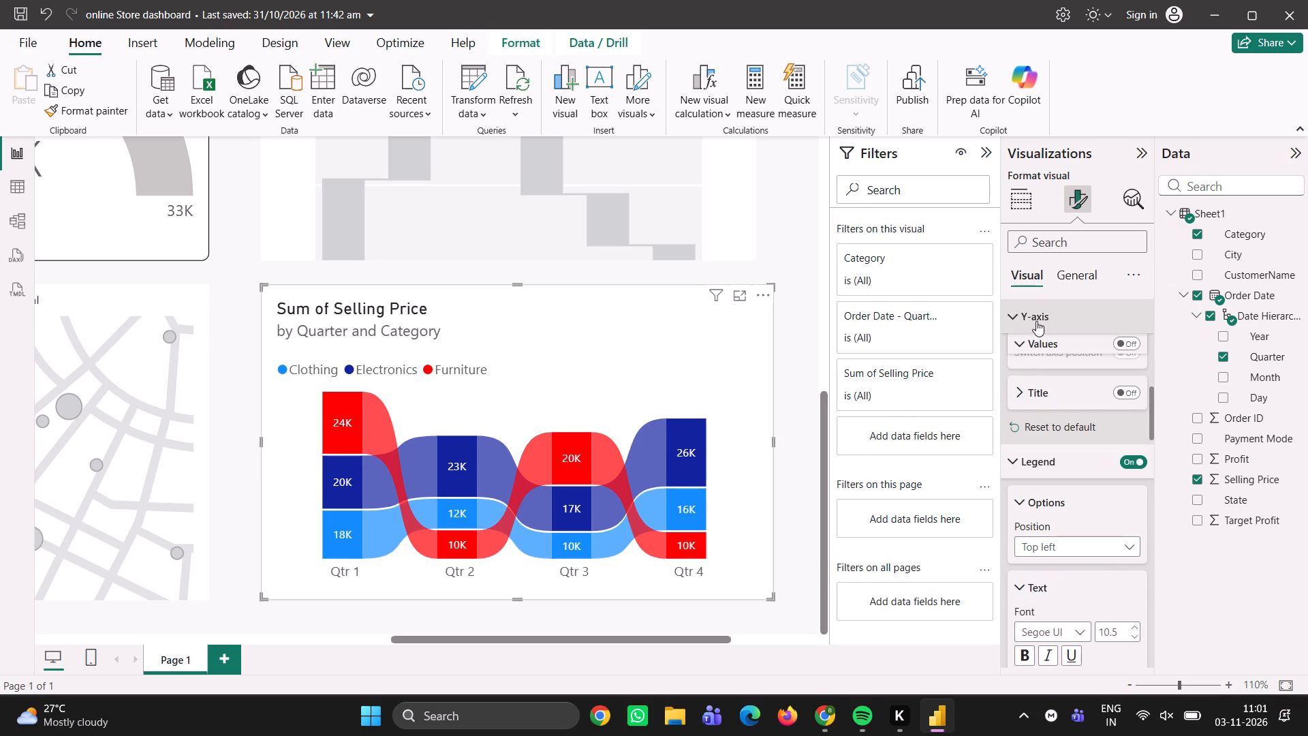
Collapse the ribbon chart's expanded legend text and gridlines option groups.
left_click(1021, 341)
left_click(1019, 352)
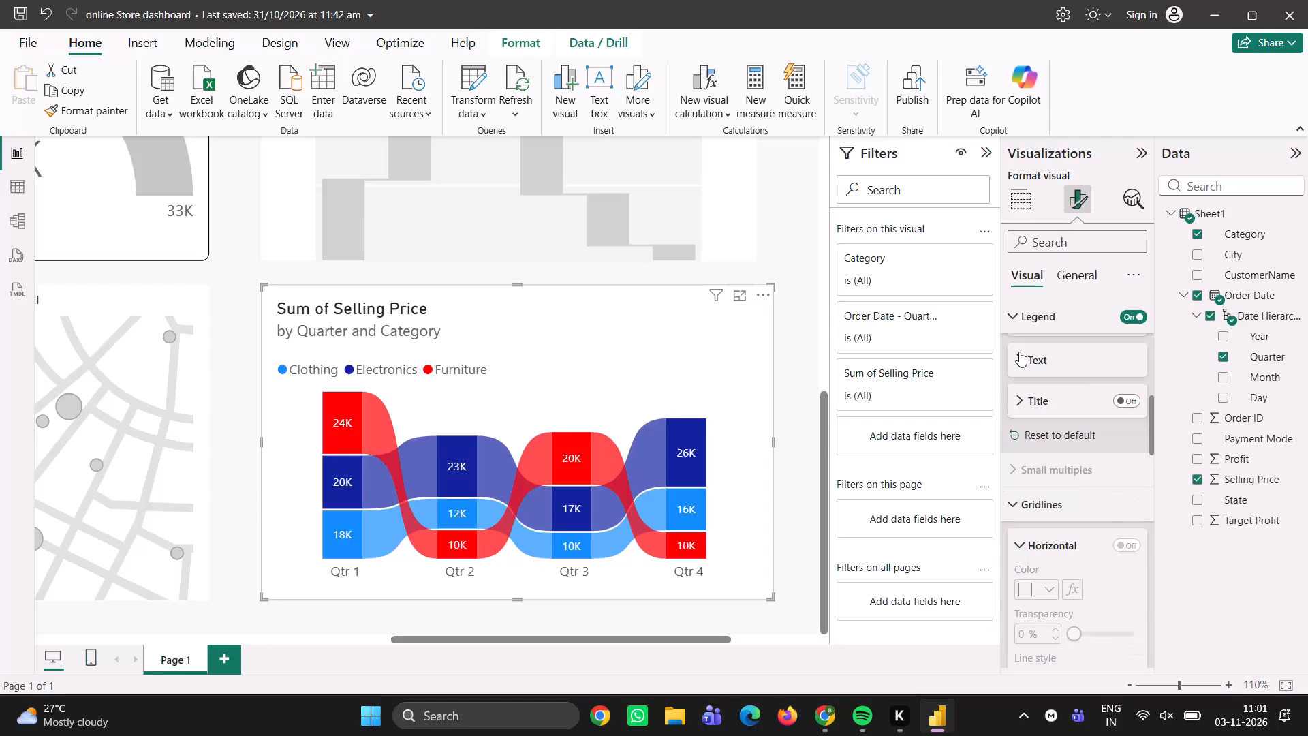
left_click(1009, 512)
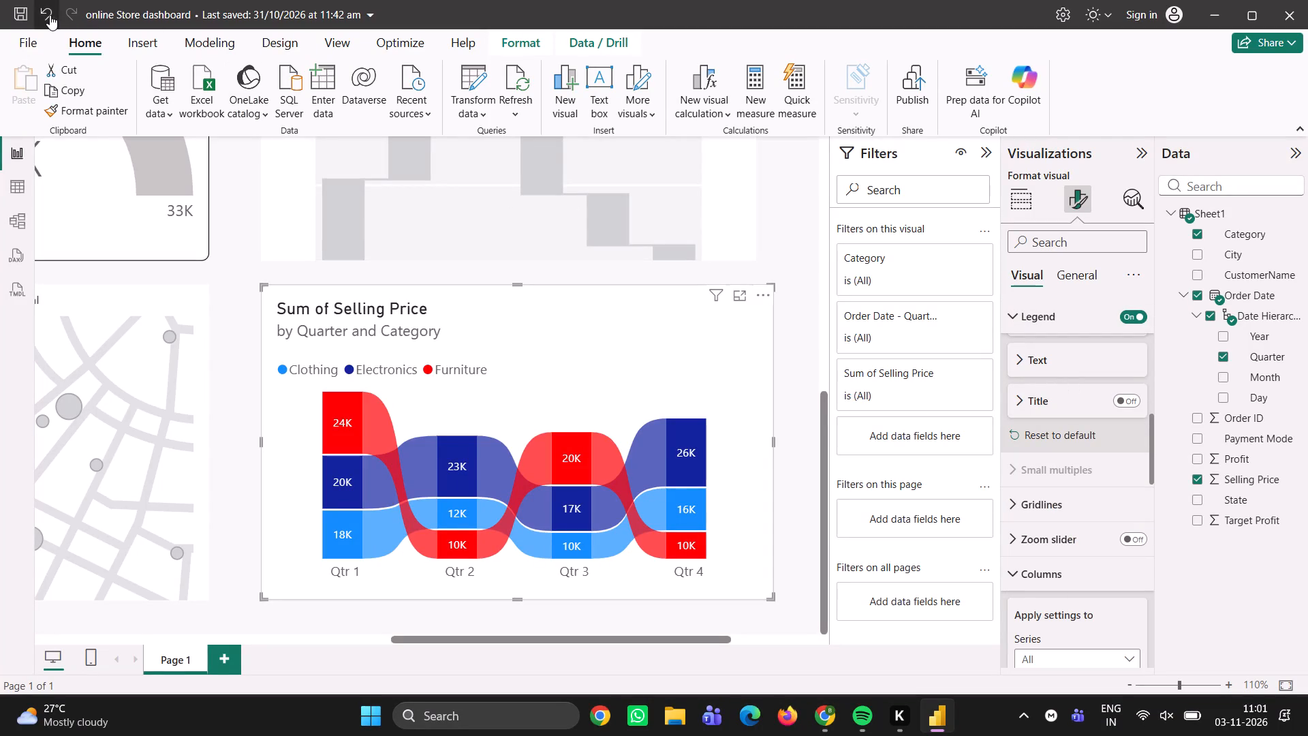
Save the Online Store dashboard report.
left_click(21, 12)
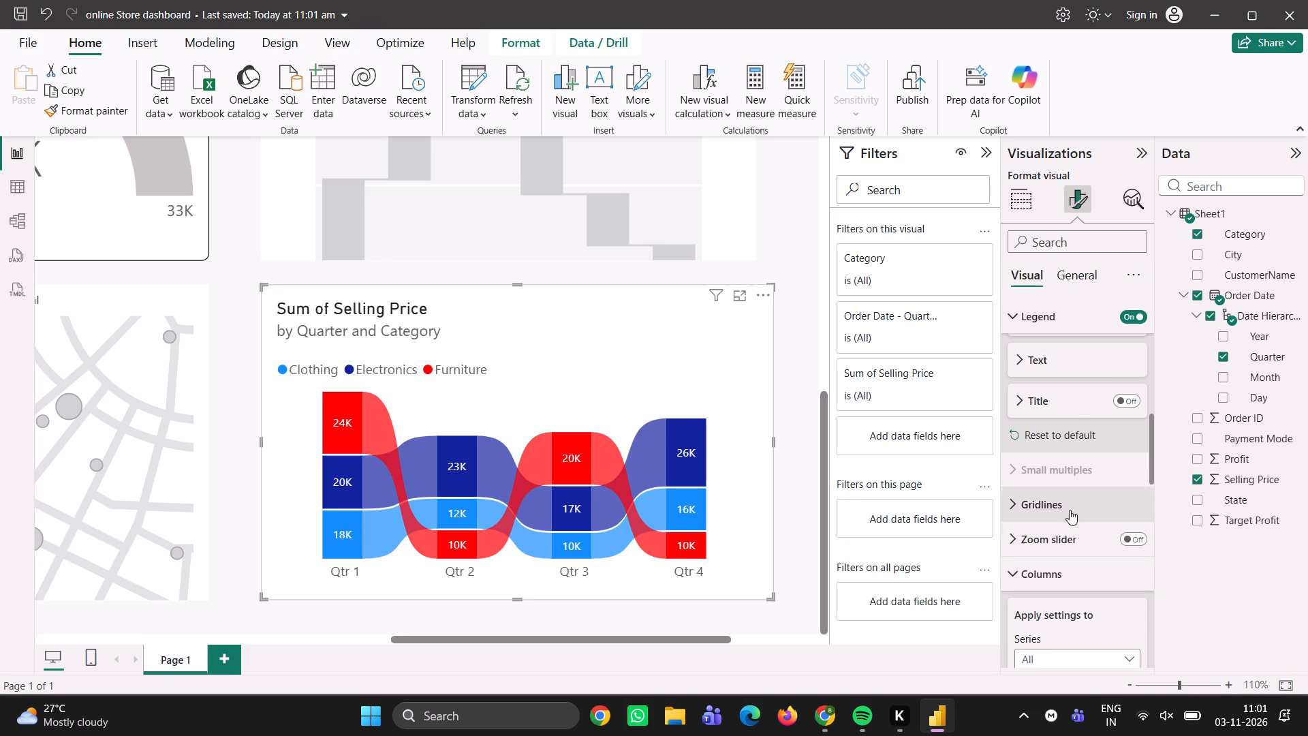
Turn on total labels for the selling price ribbon chart.
scroll(1093, 596, "down", 5)
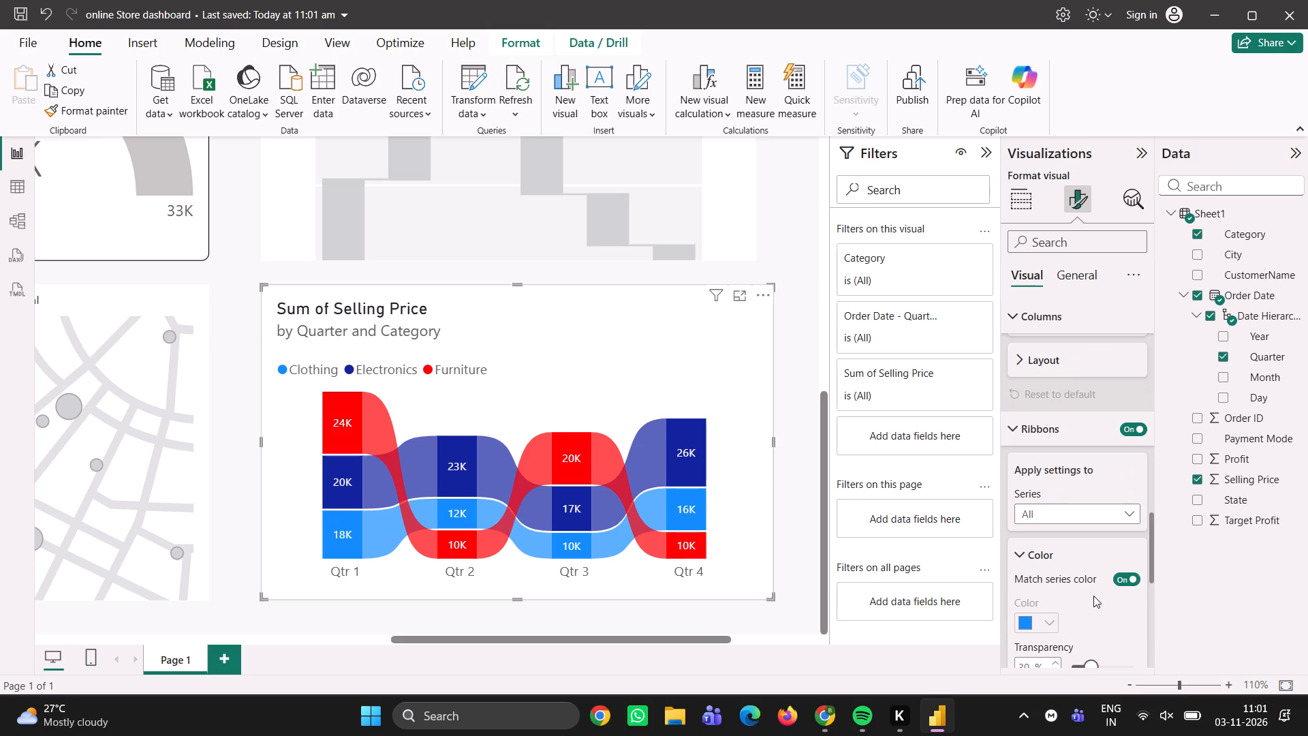
scroll(1059, 587, "down", 2)
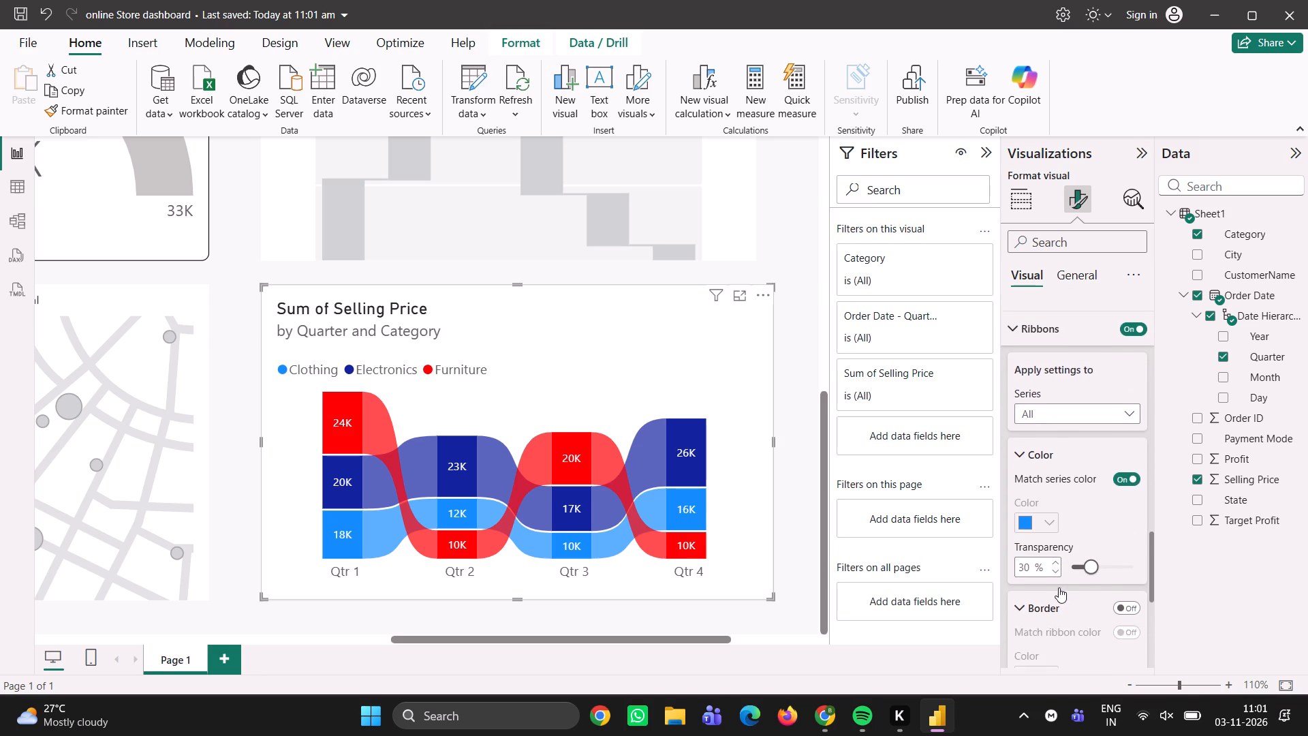
scroll(1059, 587, "down", 2)
scroll(1090, 537, "down", 3)
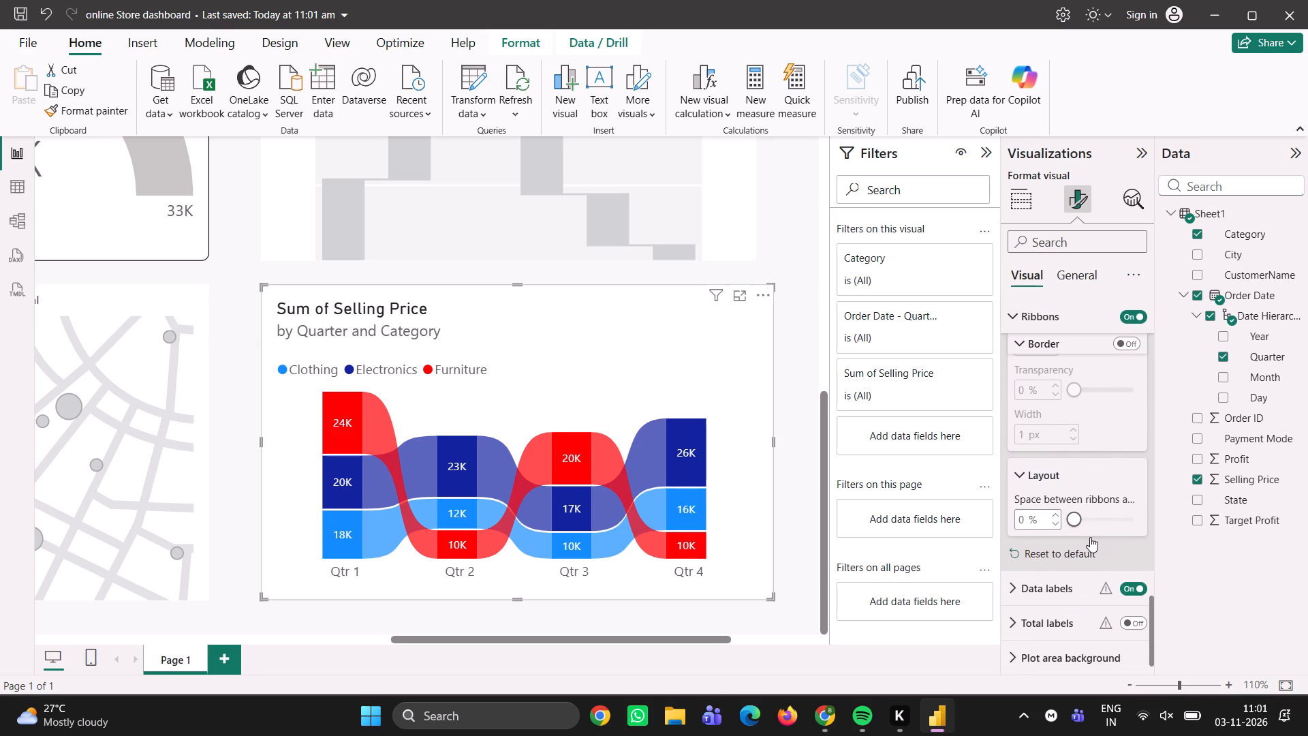
scroll(1090, 537, "down", 1)
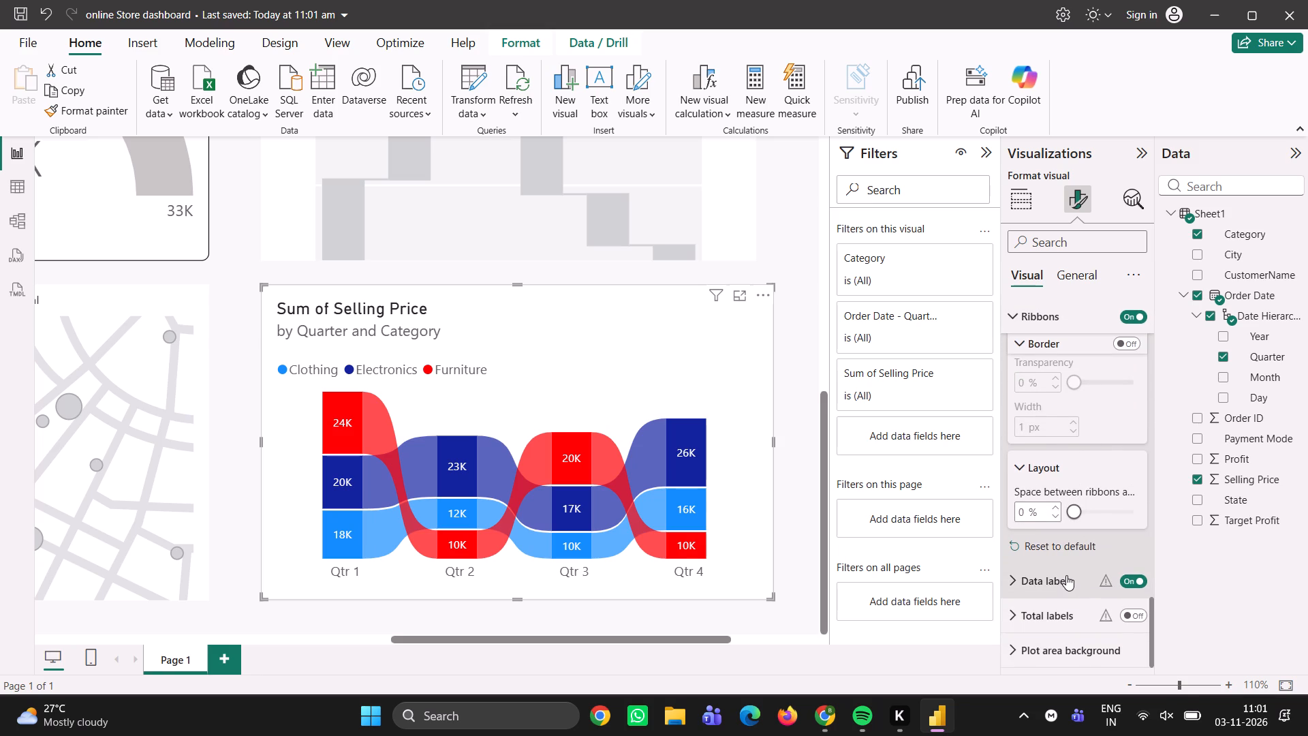
left_click(1058, 611)
scroll(1058, 611, "down", 1)
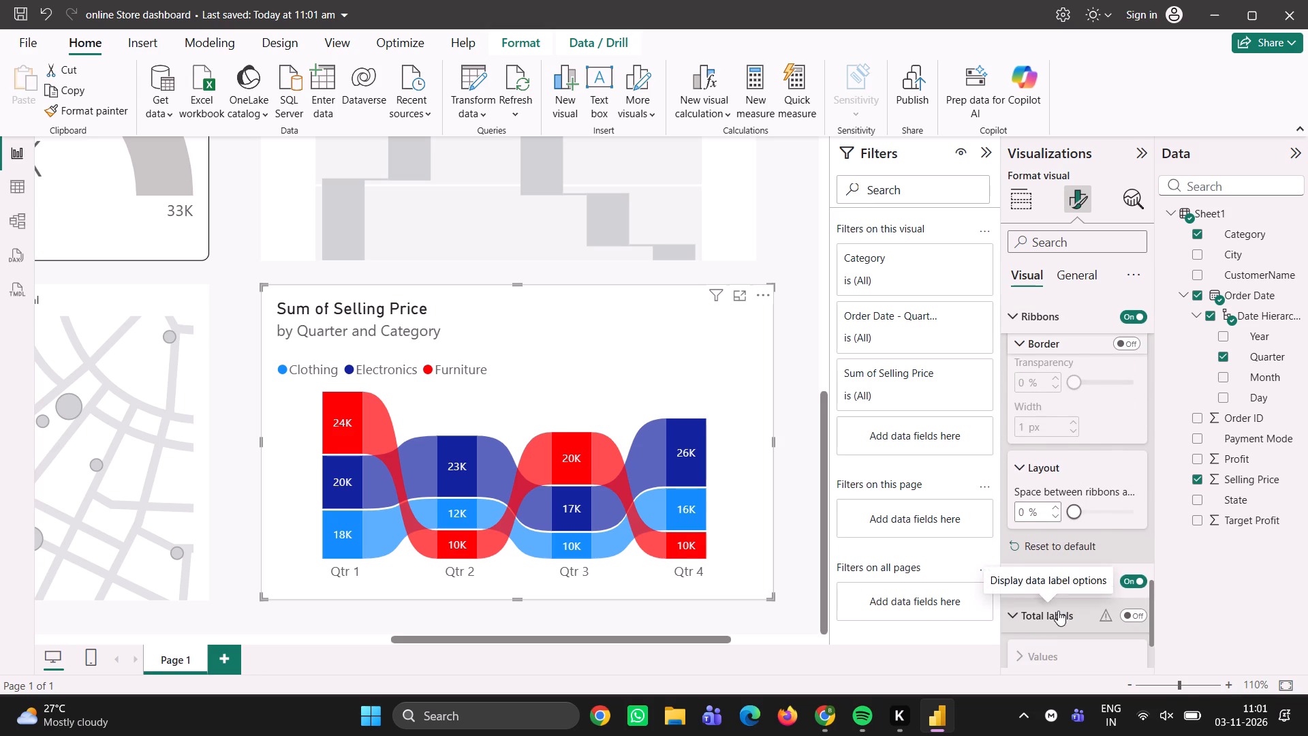
scroll(1058, 611, "down", 1)
left_click(1131, 545)
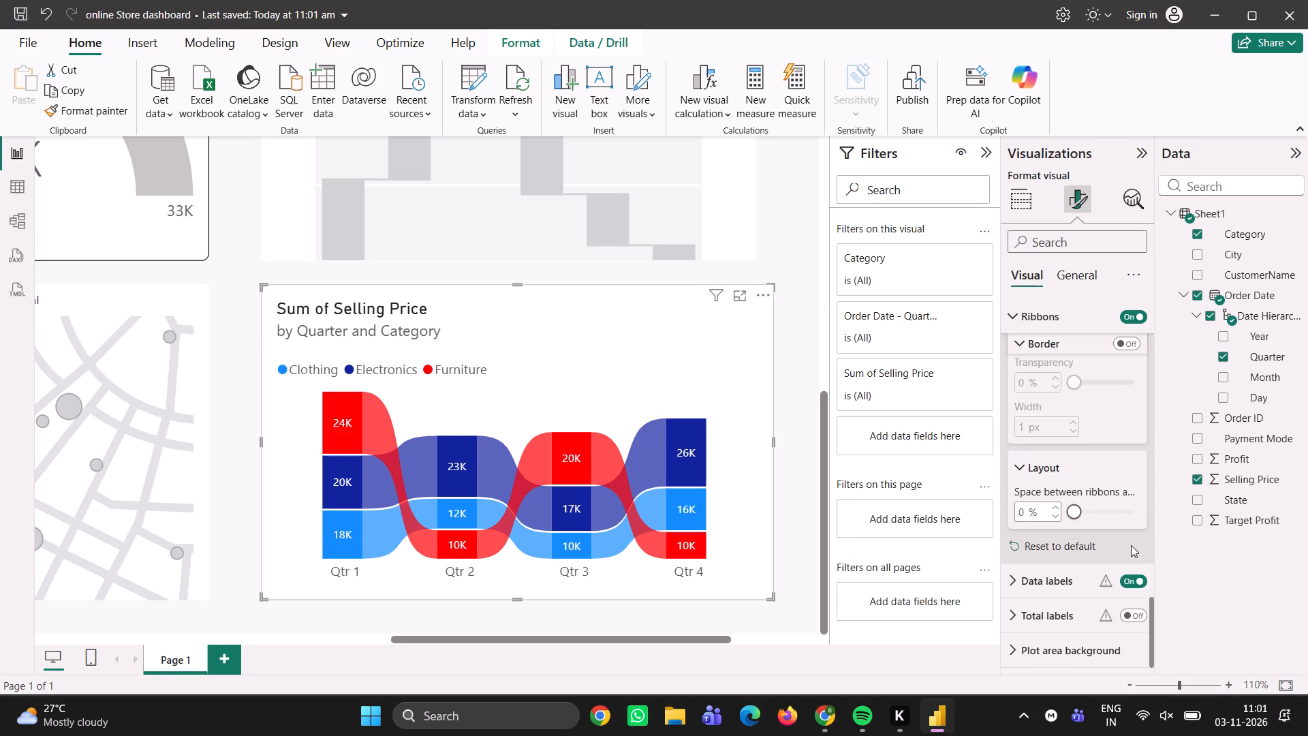
left_click(1125, 619)
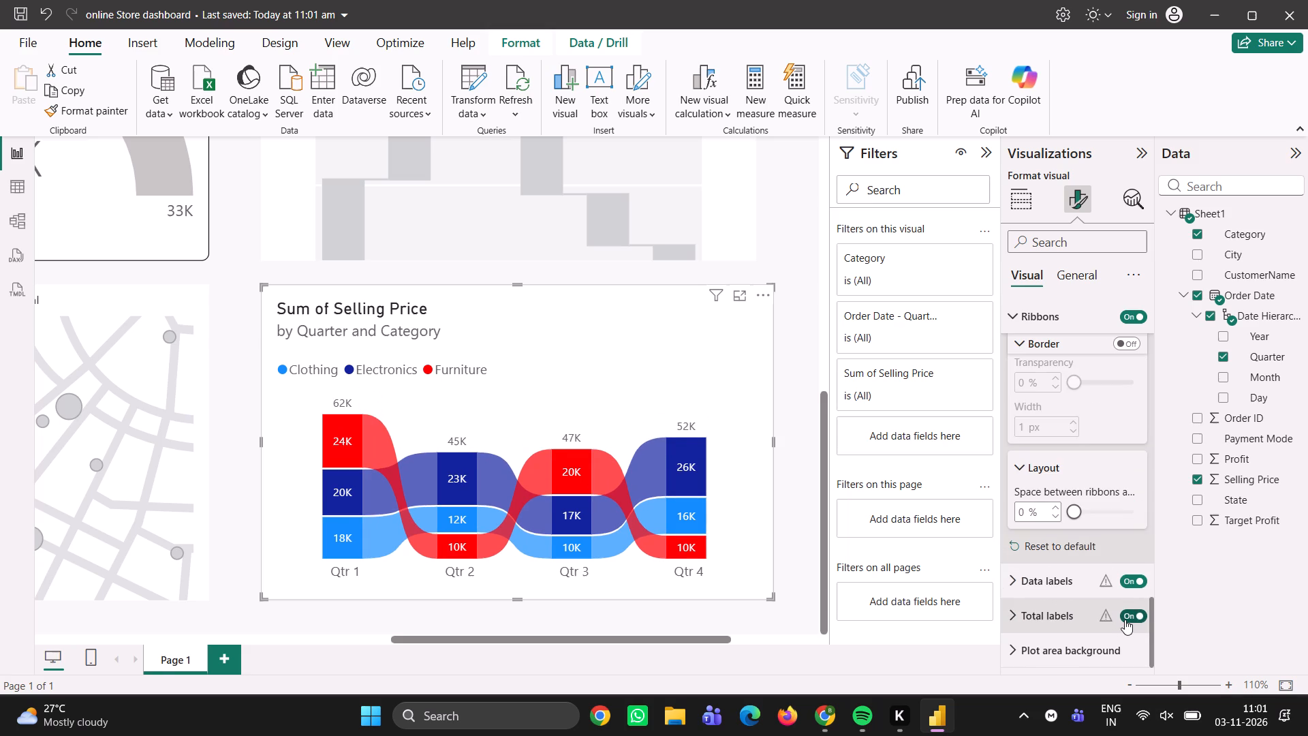
Open the ribbon chart's plot area background options and look through the image, fit and transparency settings.
scroll(1125, 619, "down", 1)
left_click(1072, 641)
scroll(1072, 641, "down", 1)
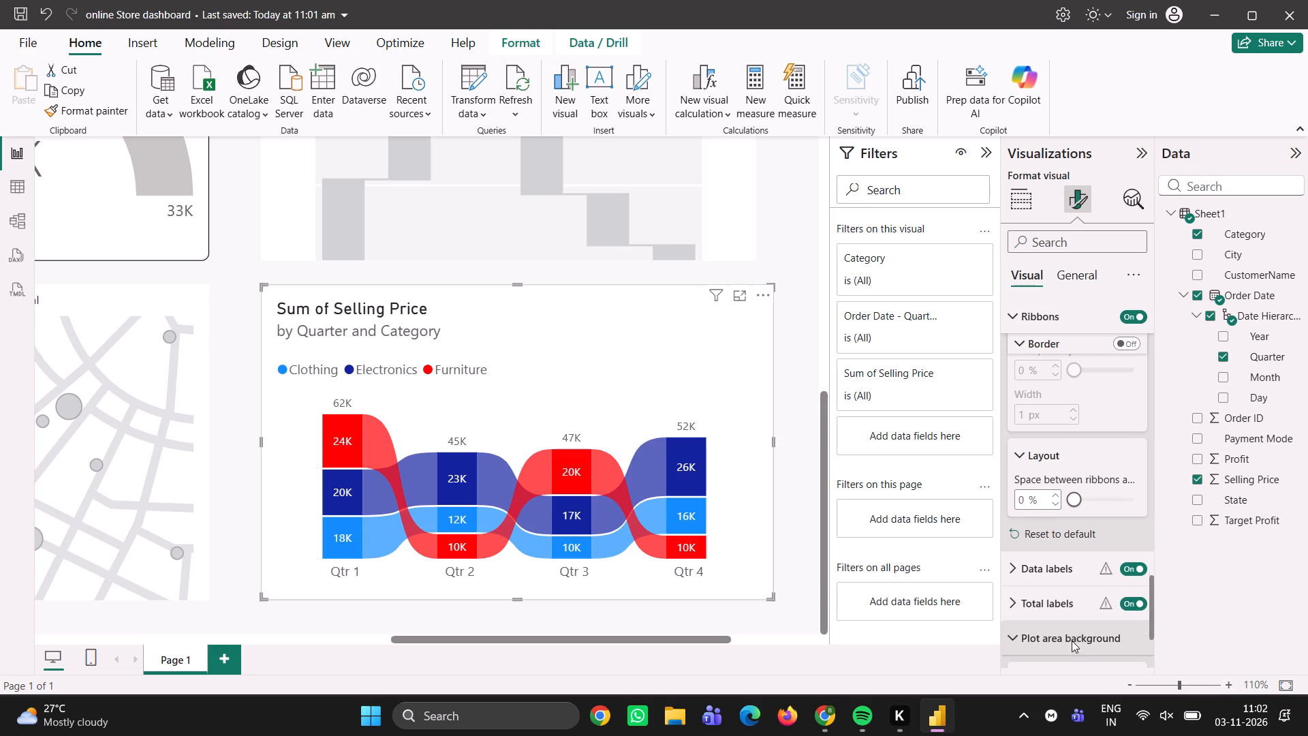
scroll(1072, 641, "down", 1)
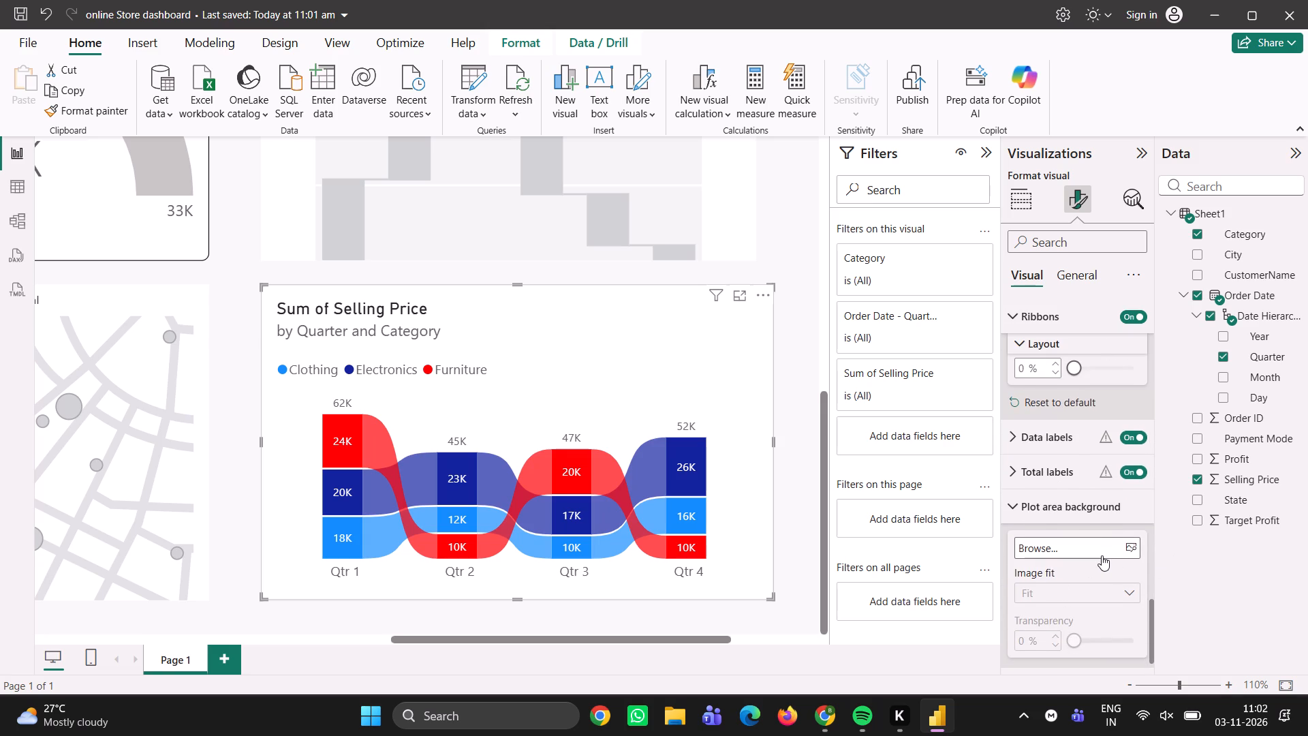
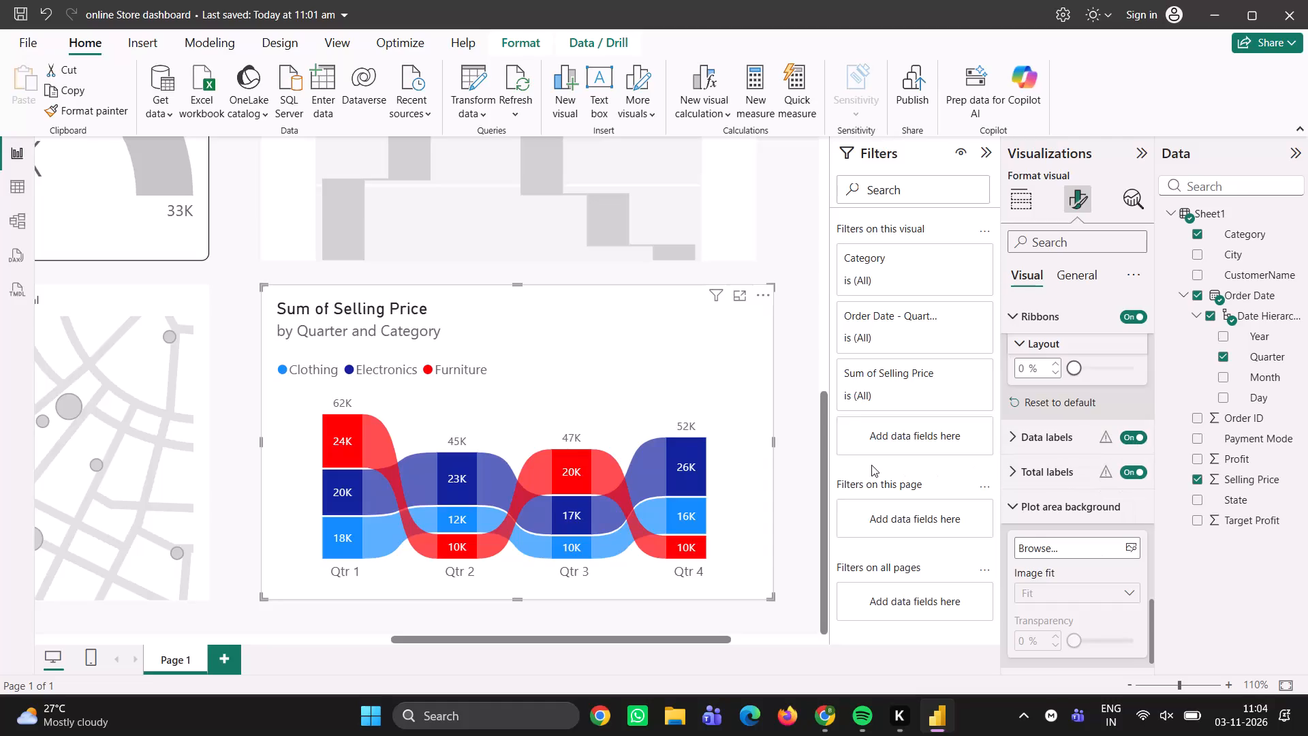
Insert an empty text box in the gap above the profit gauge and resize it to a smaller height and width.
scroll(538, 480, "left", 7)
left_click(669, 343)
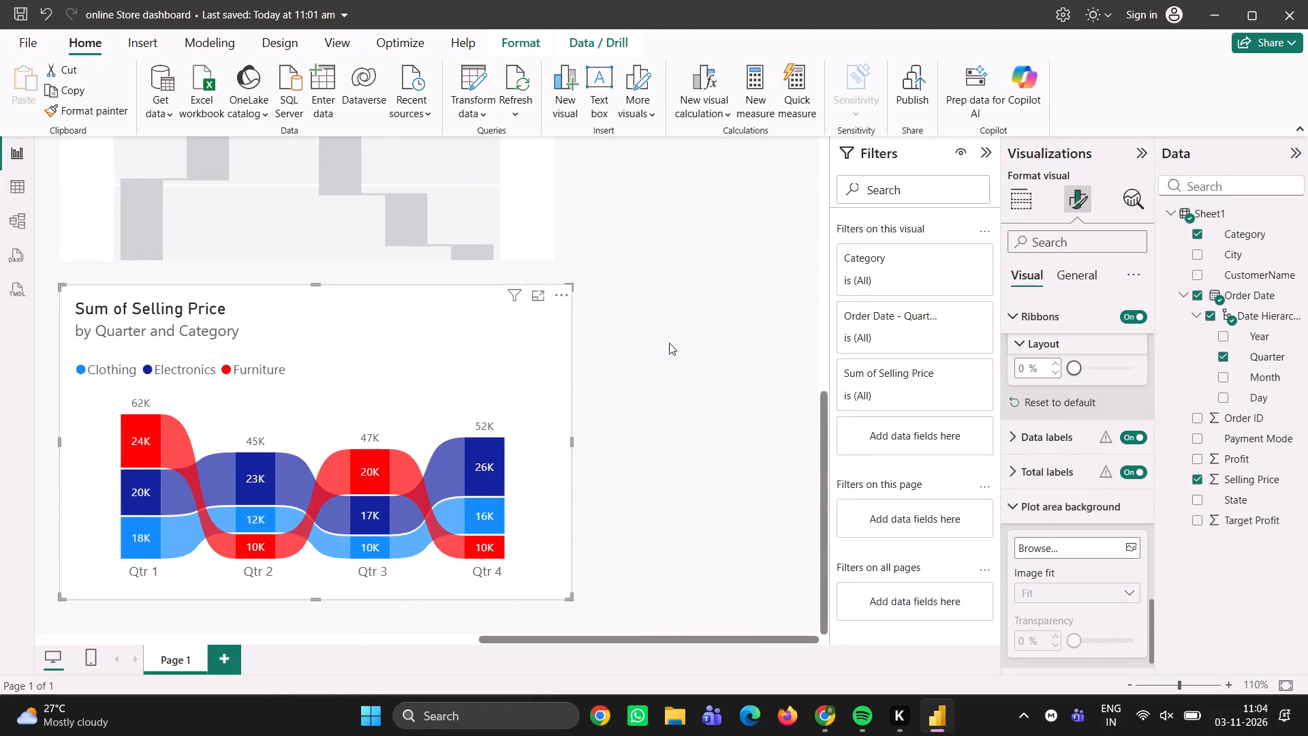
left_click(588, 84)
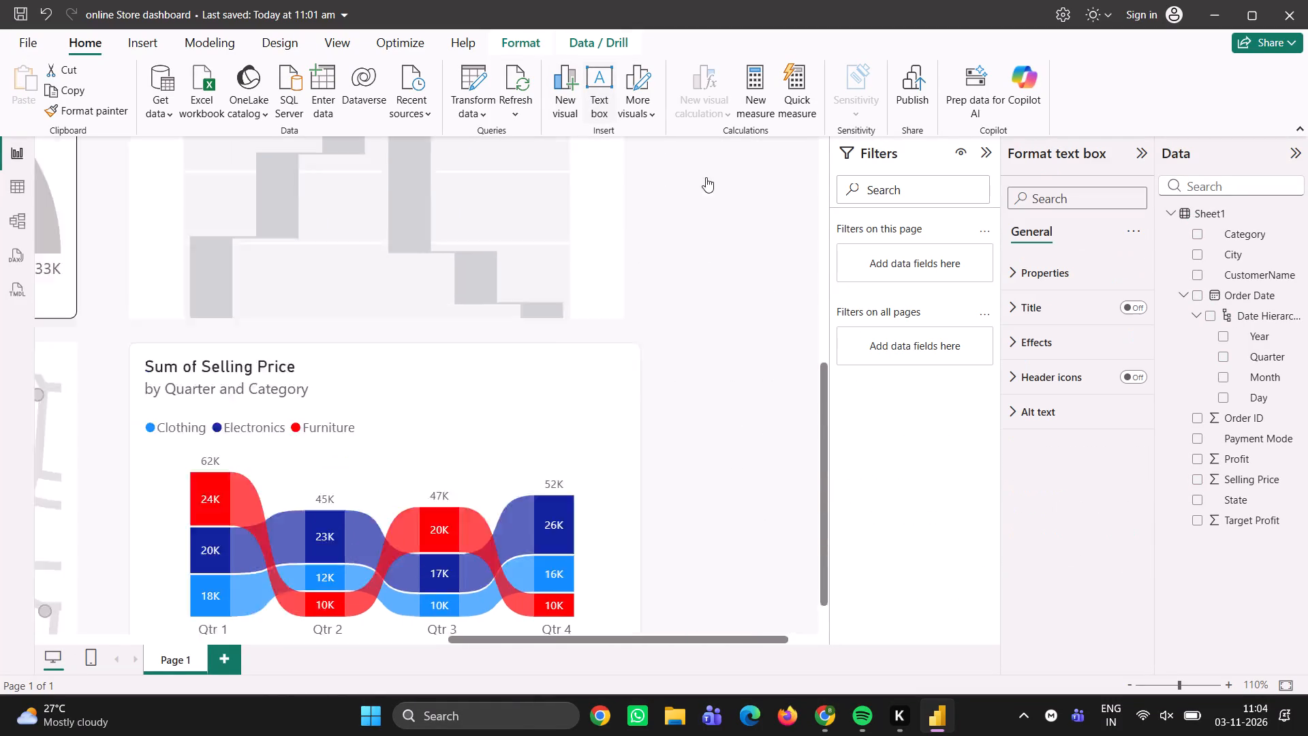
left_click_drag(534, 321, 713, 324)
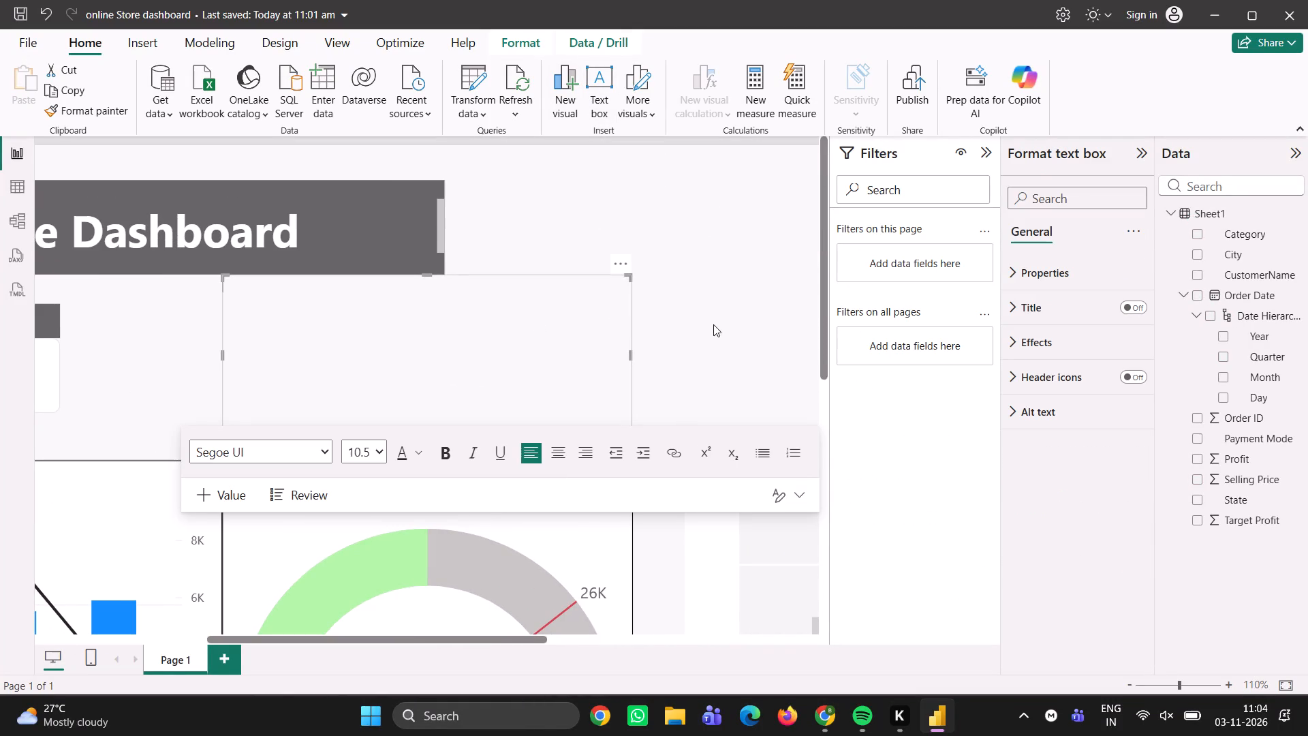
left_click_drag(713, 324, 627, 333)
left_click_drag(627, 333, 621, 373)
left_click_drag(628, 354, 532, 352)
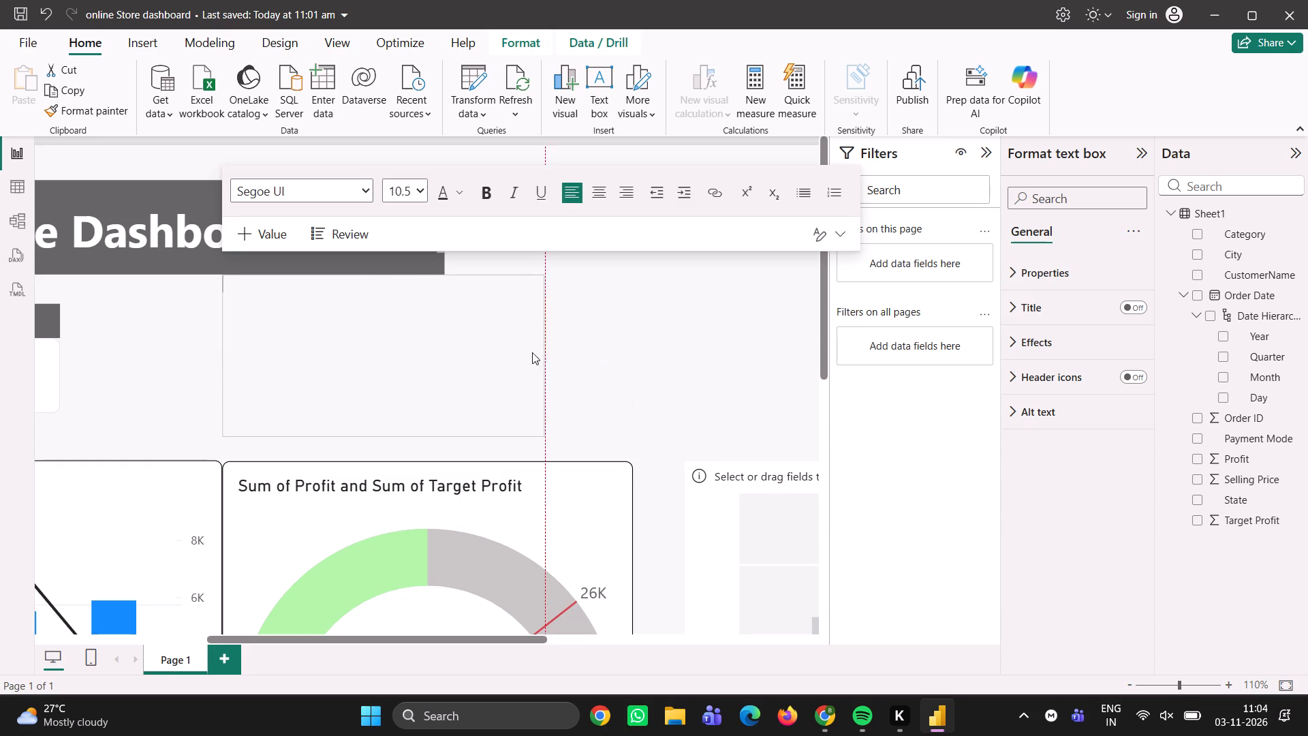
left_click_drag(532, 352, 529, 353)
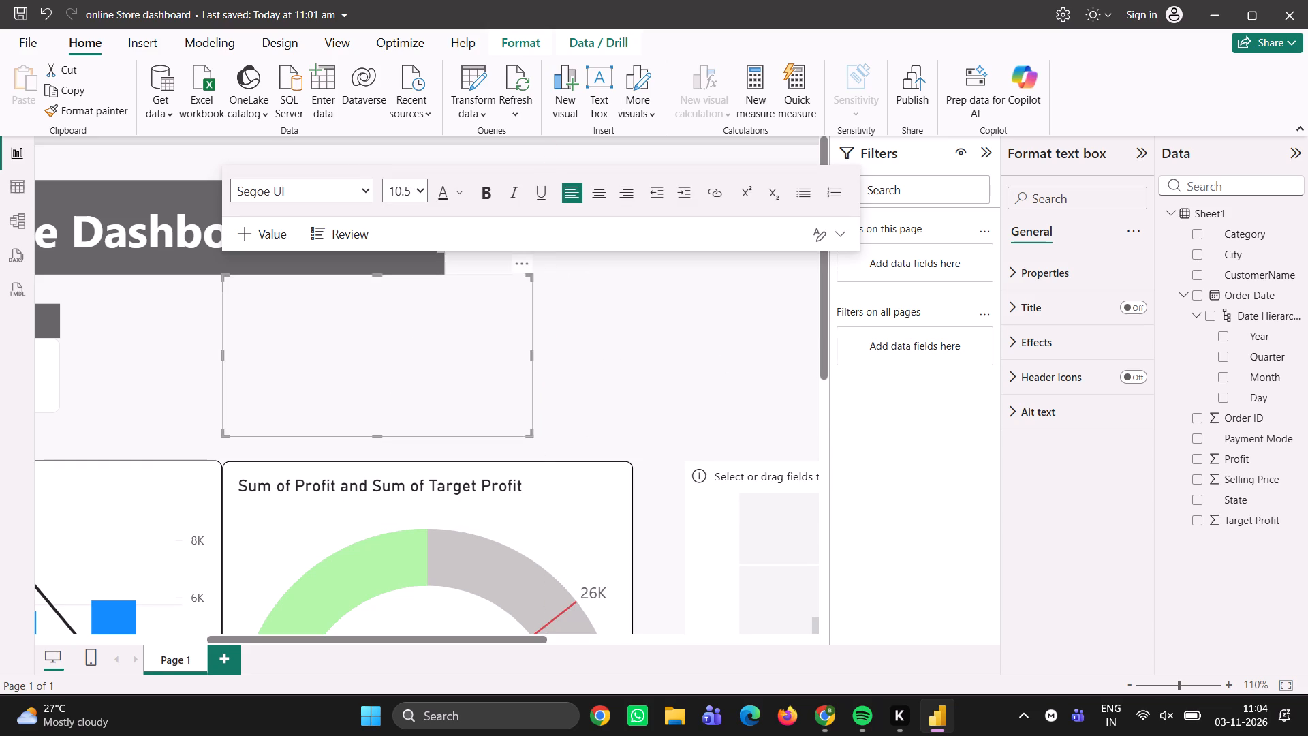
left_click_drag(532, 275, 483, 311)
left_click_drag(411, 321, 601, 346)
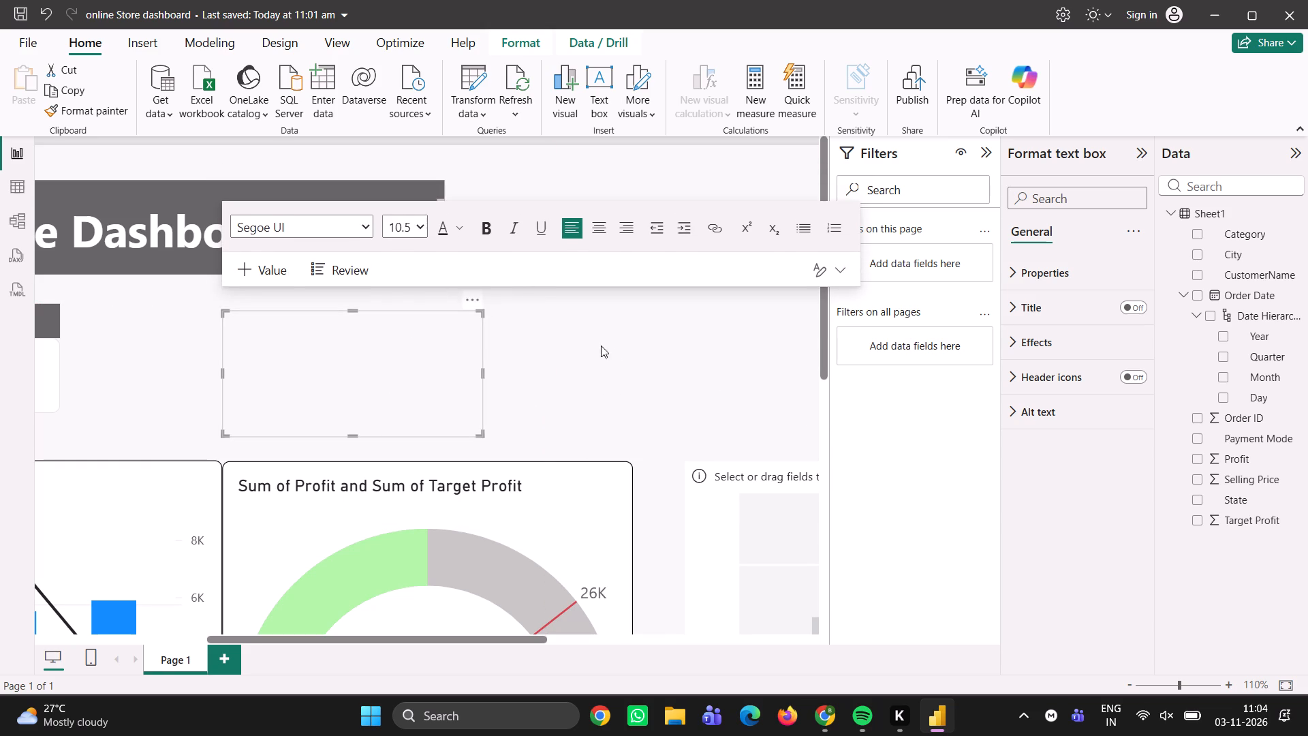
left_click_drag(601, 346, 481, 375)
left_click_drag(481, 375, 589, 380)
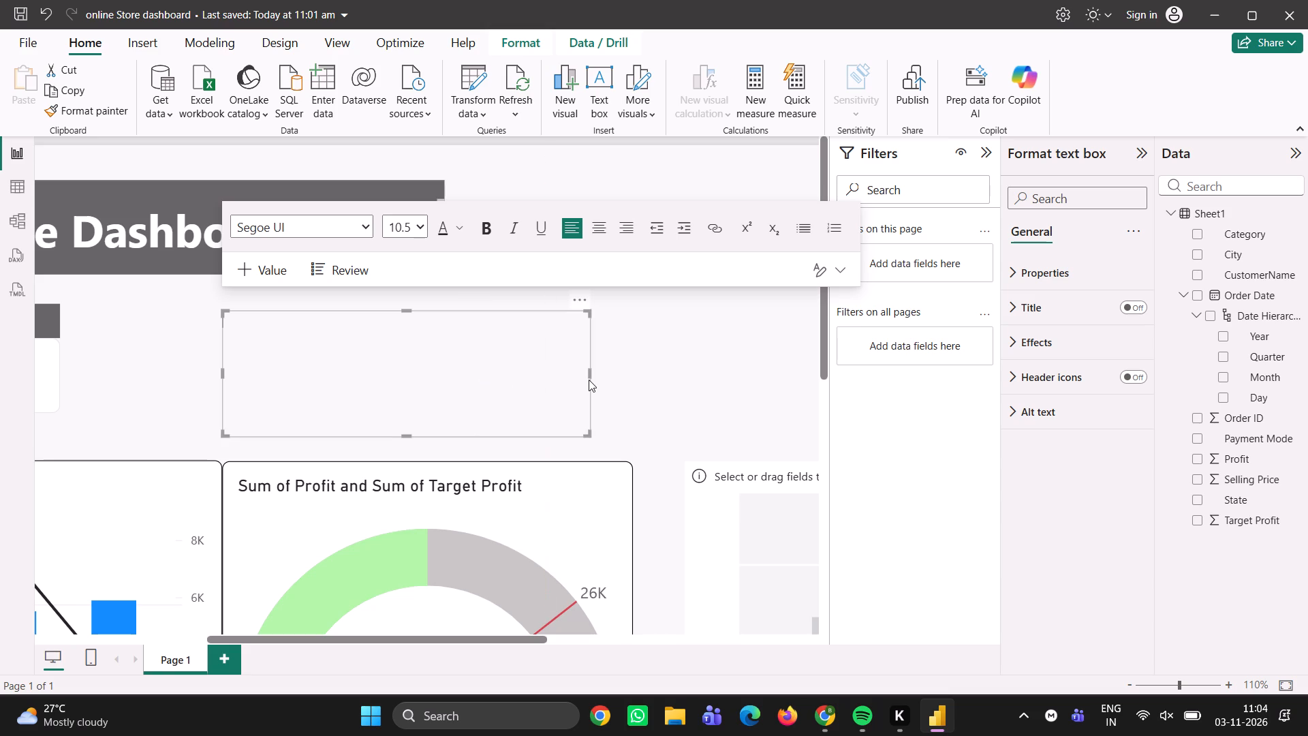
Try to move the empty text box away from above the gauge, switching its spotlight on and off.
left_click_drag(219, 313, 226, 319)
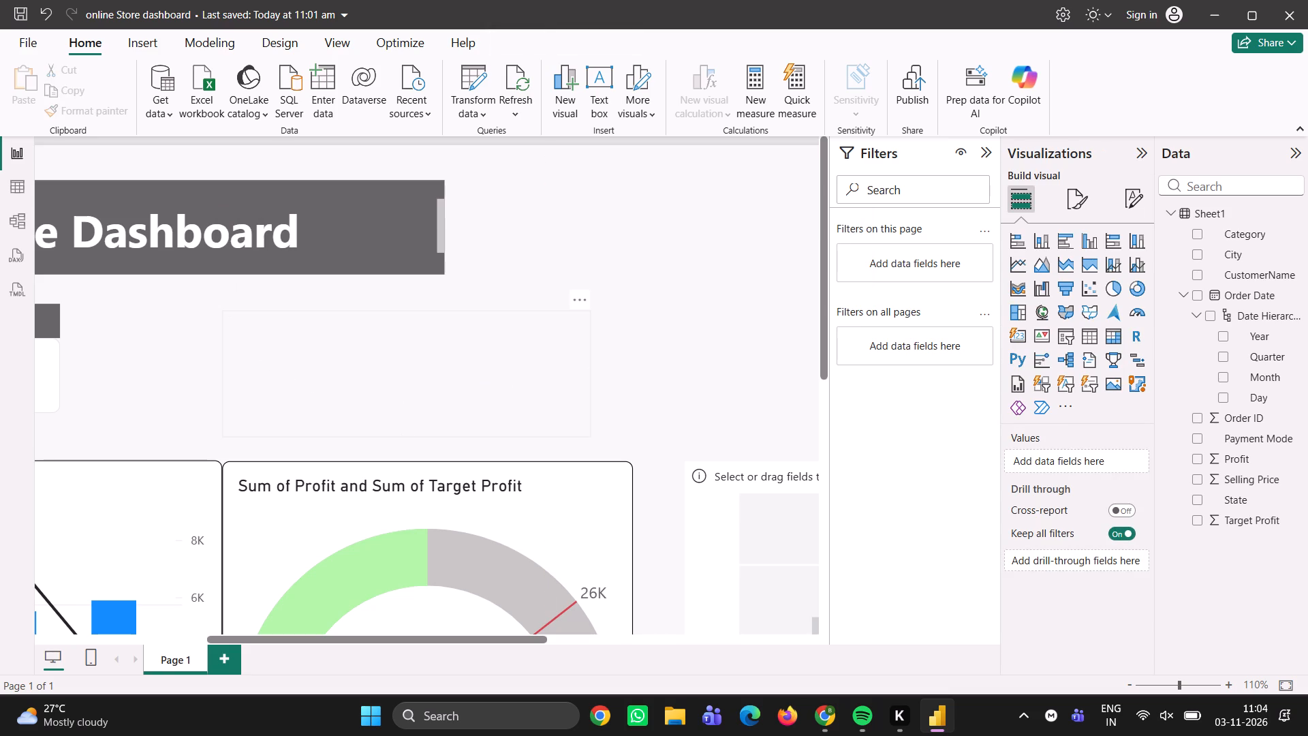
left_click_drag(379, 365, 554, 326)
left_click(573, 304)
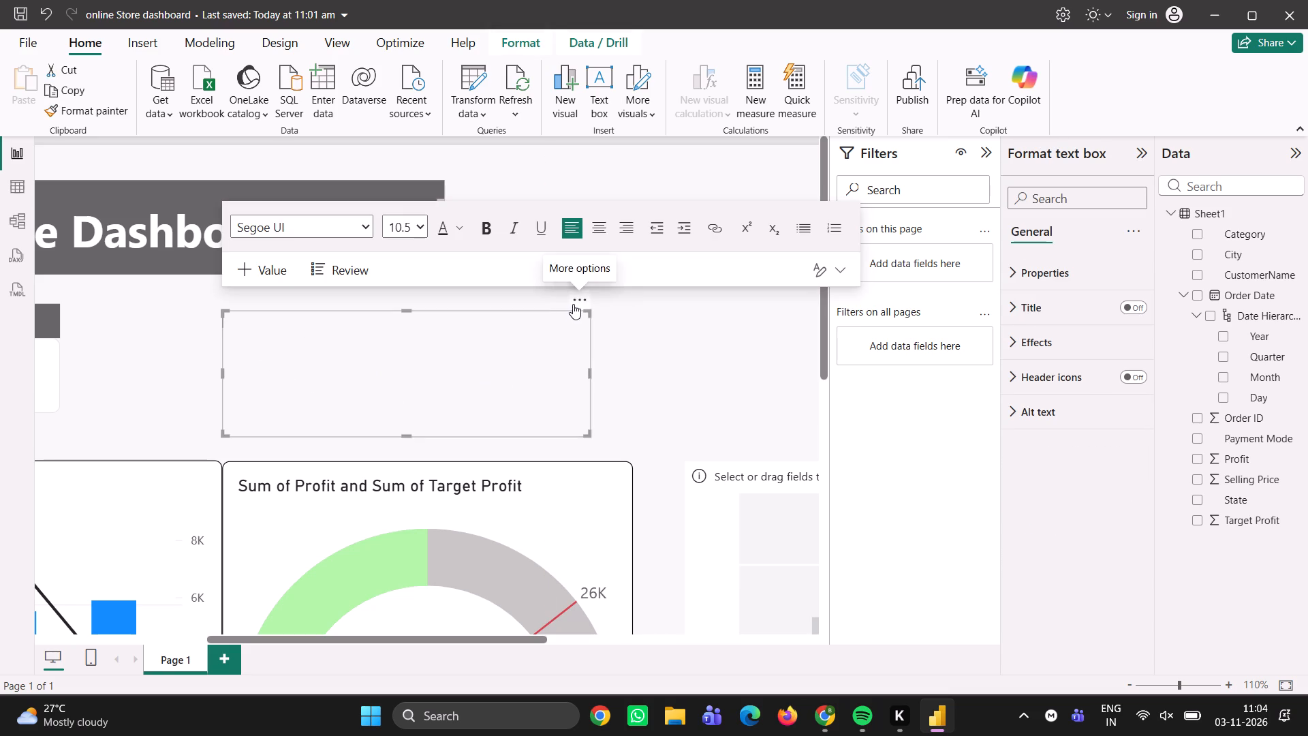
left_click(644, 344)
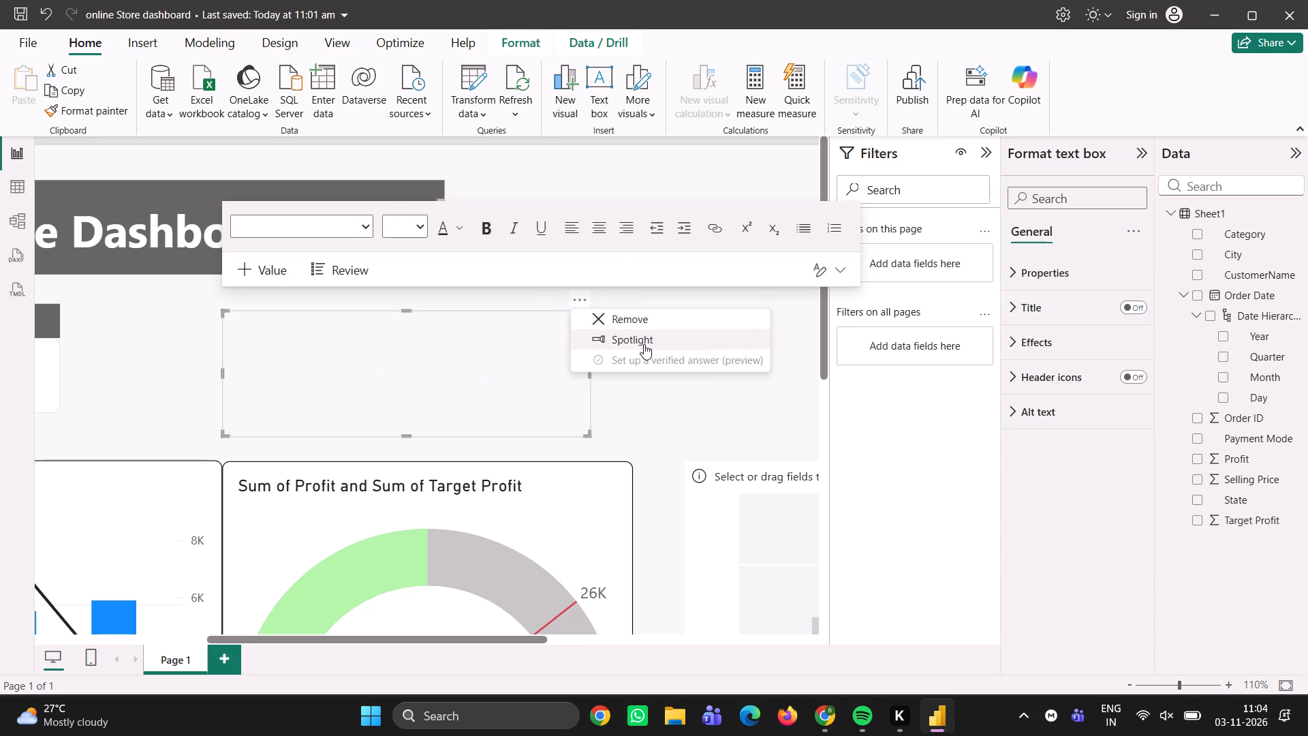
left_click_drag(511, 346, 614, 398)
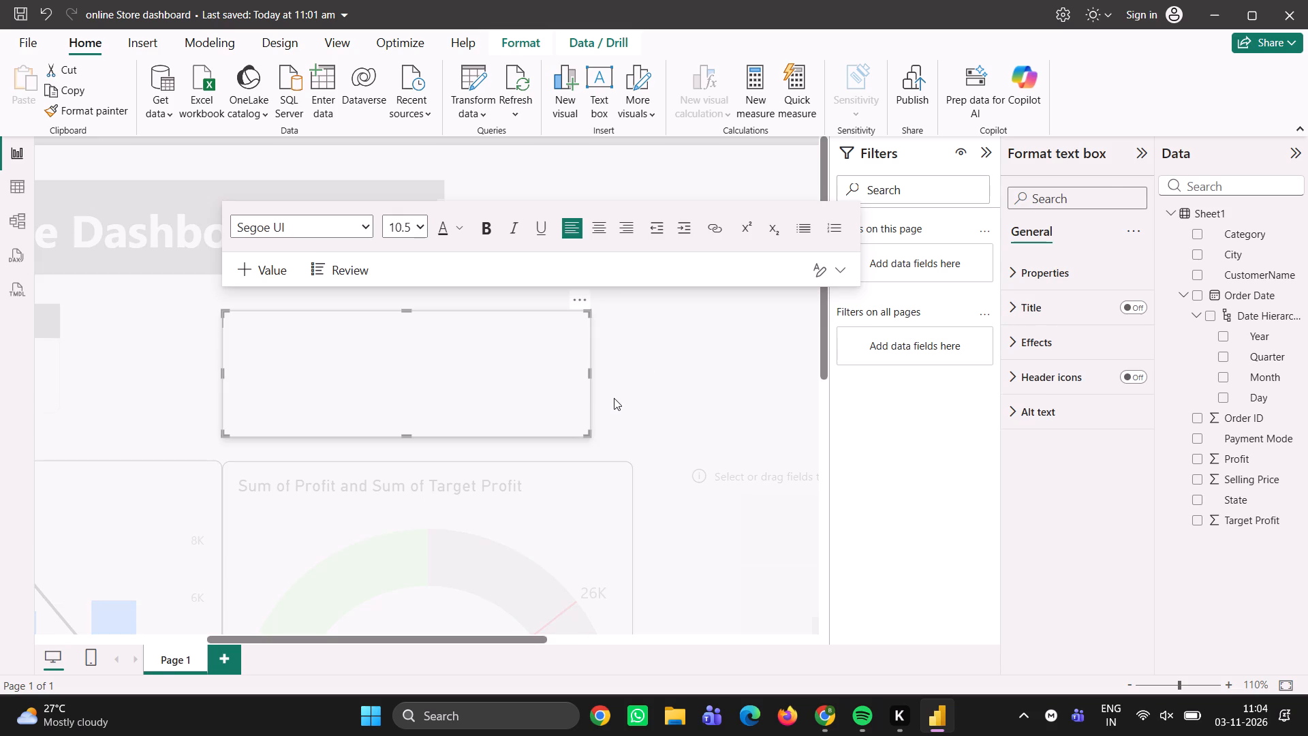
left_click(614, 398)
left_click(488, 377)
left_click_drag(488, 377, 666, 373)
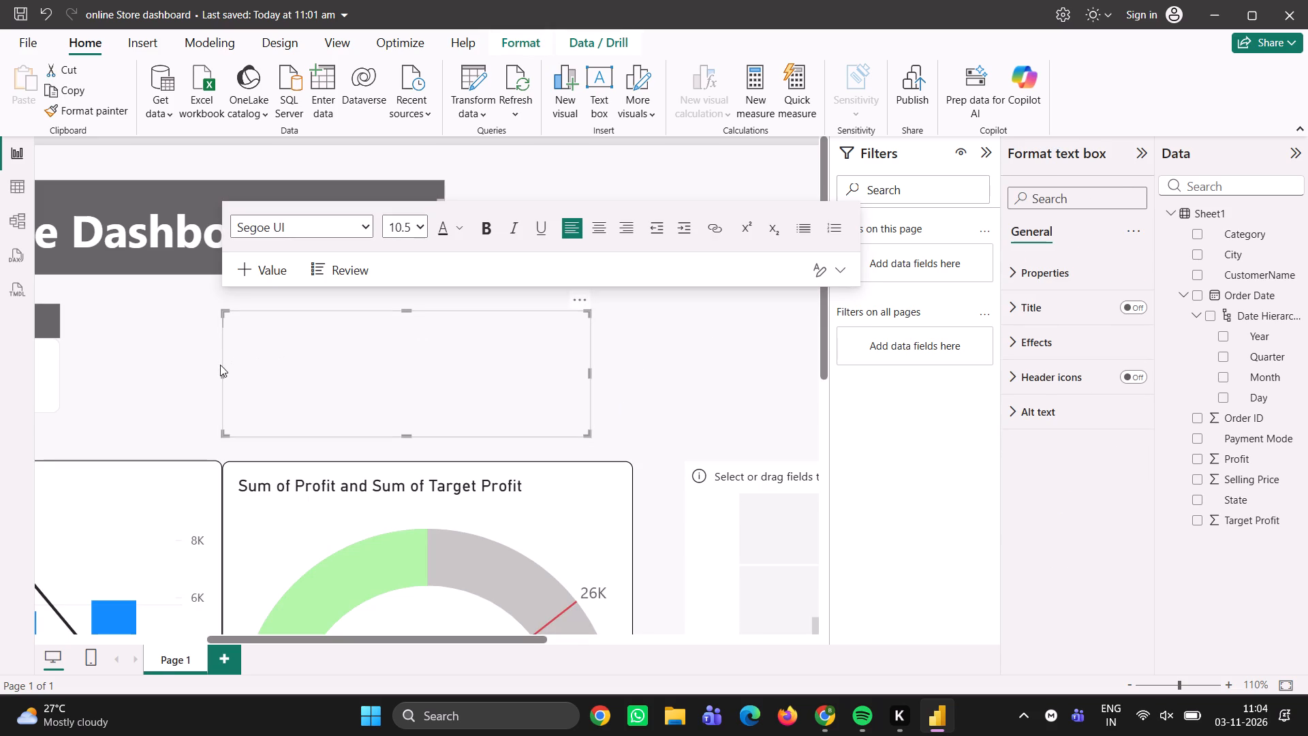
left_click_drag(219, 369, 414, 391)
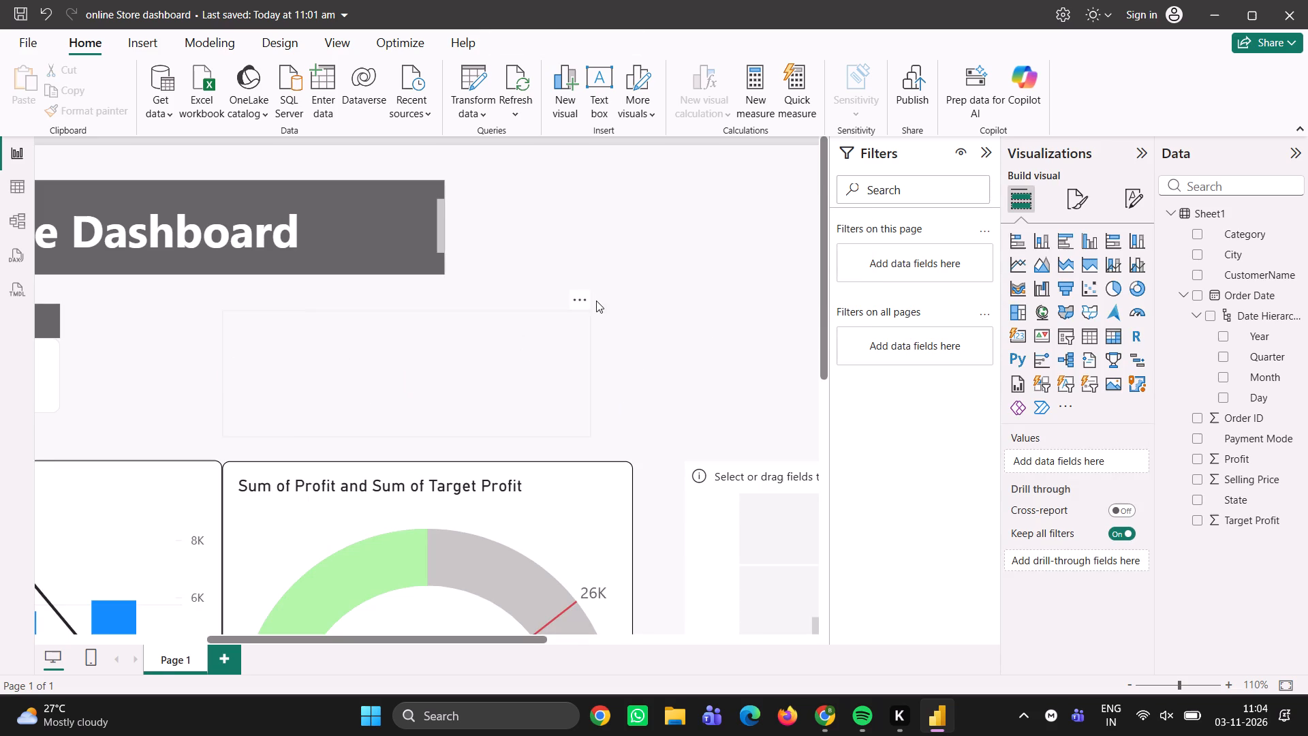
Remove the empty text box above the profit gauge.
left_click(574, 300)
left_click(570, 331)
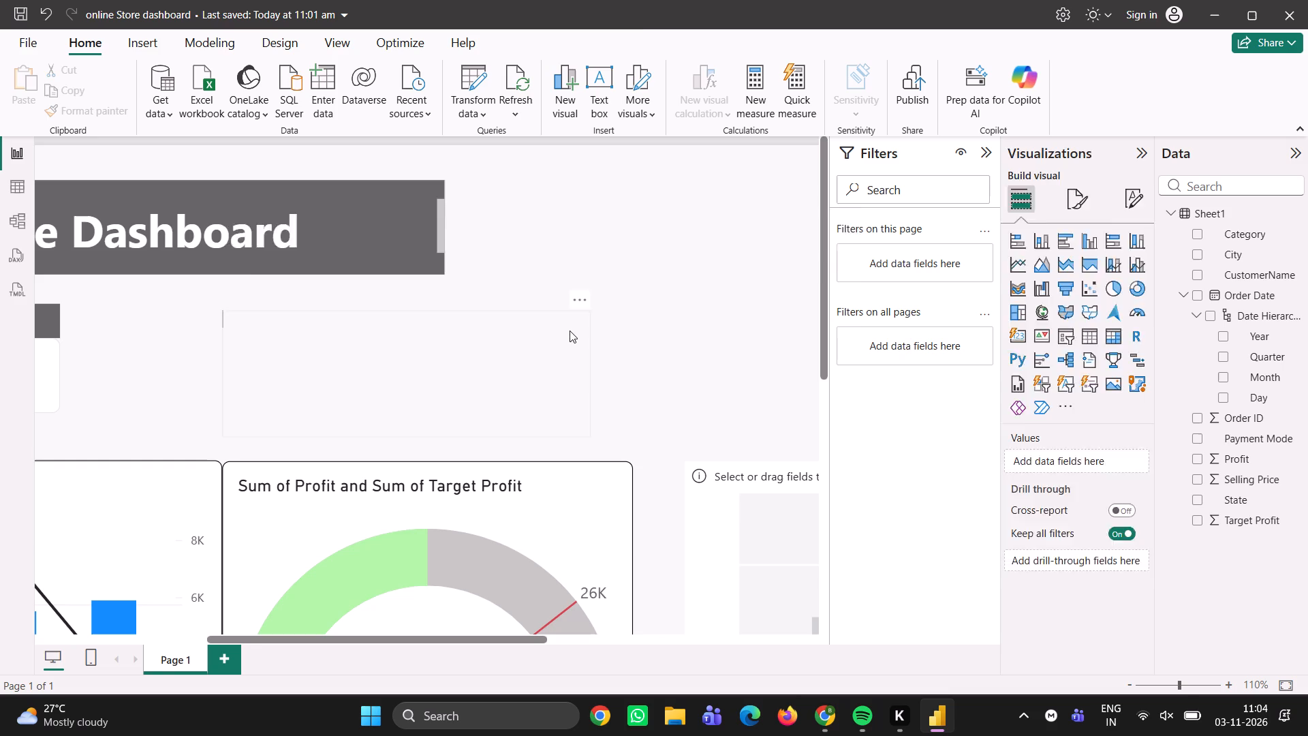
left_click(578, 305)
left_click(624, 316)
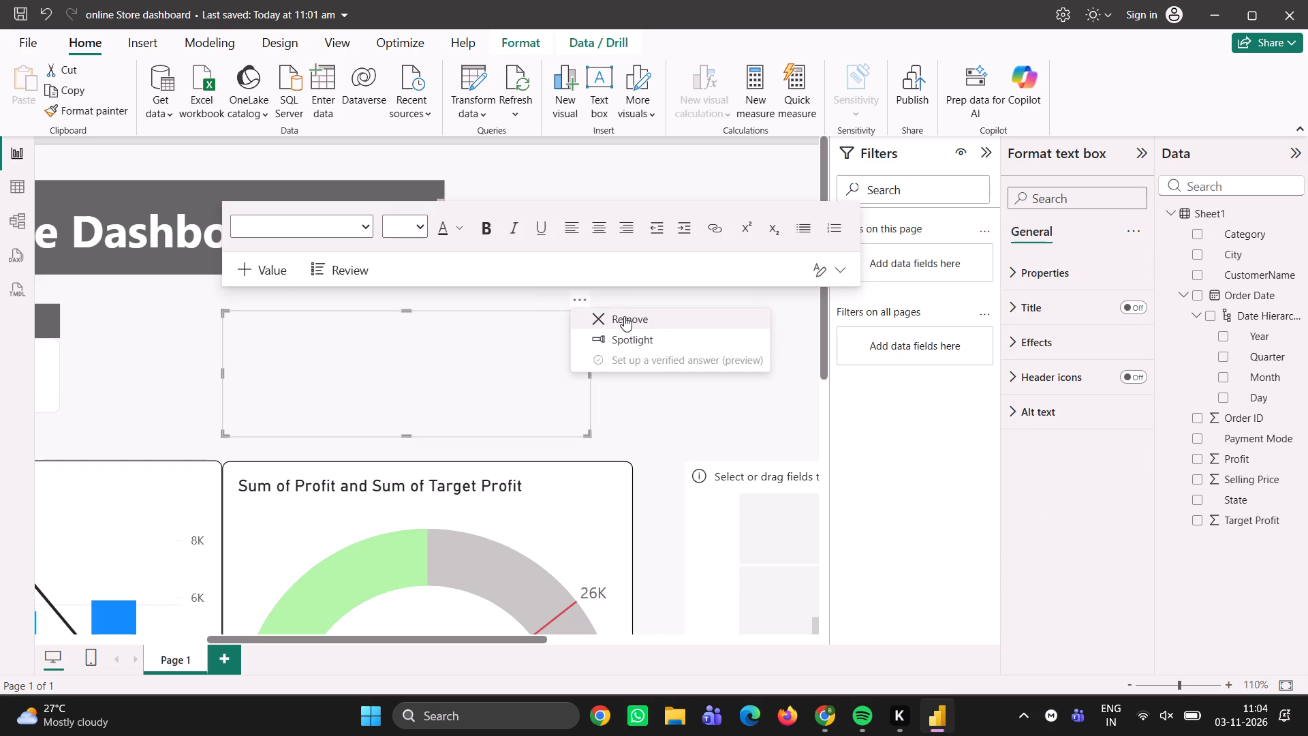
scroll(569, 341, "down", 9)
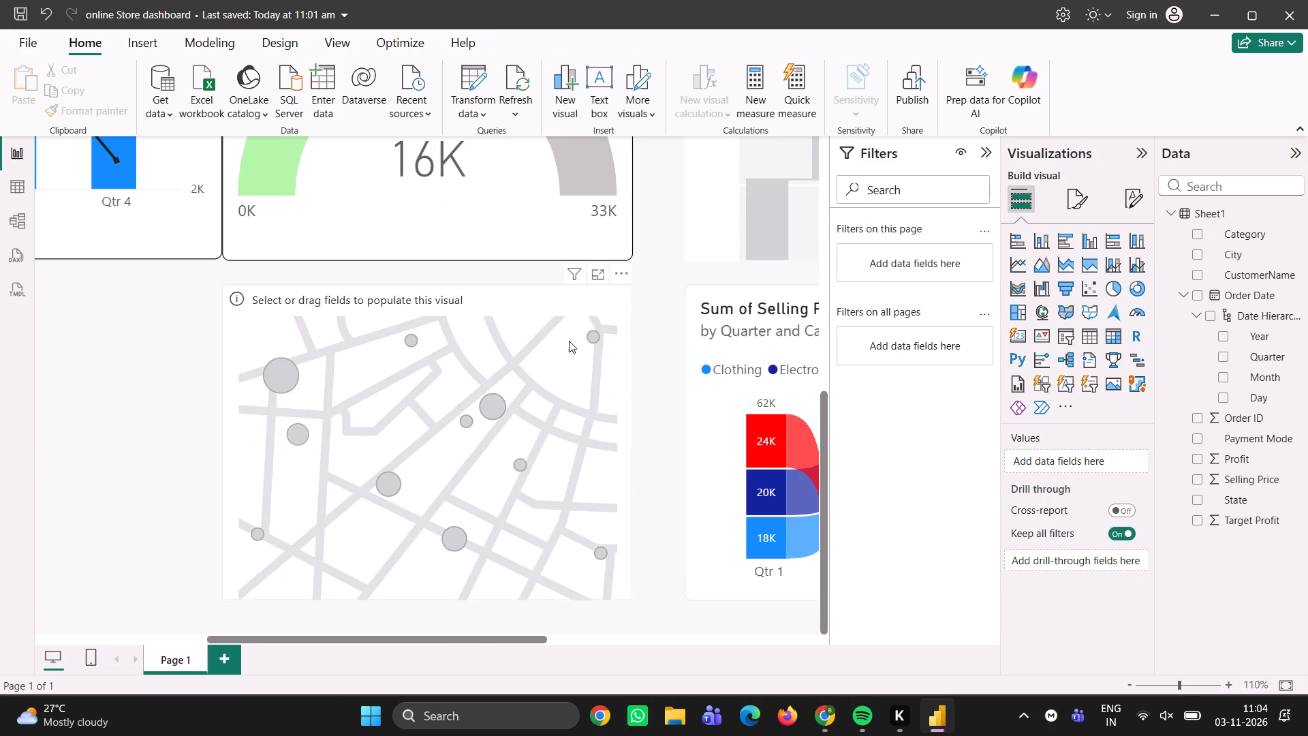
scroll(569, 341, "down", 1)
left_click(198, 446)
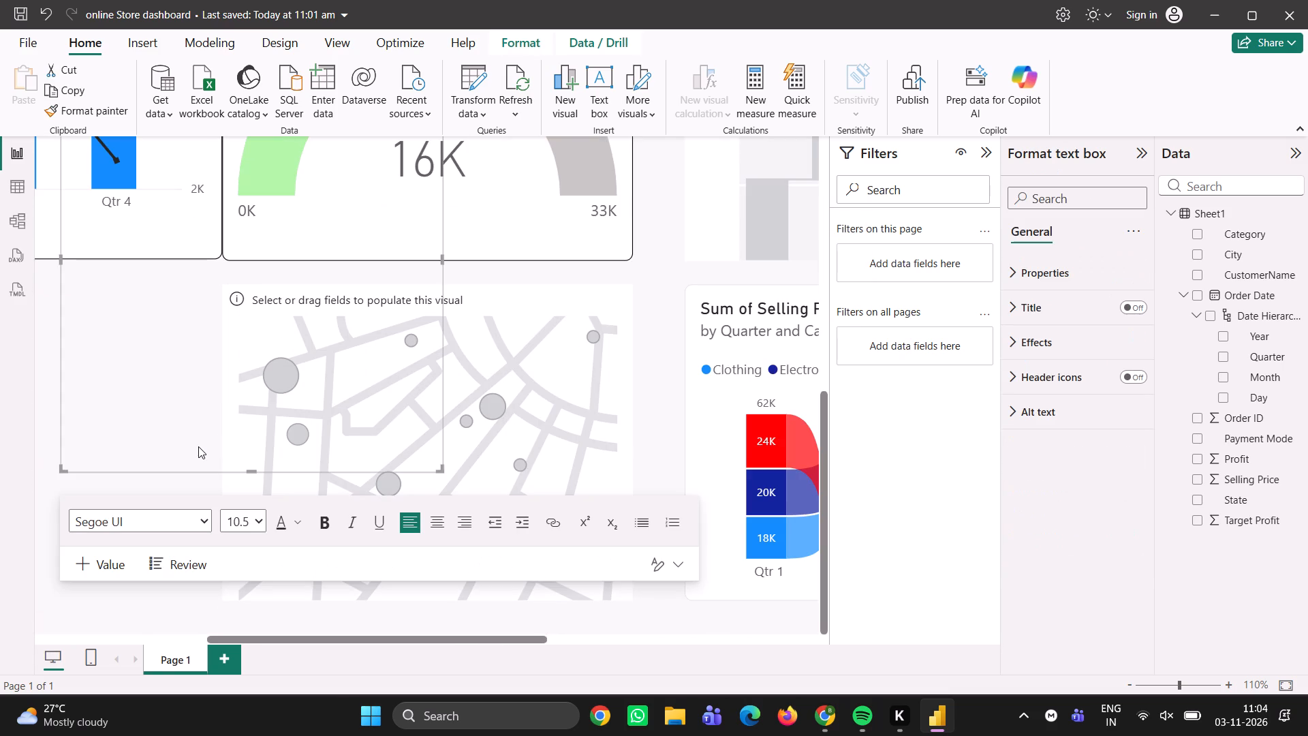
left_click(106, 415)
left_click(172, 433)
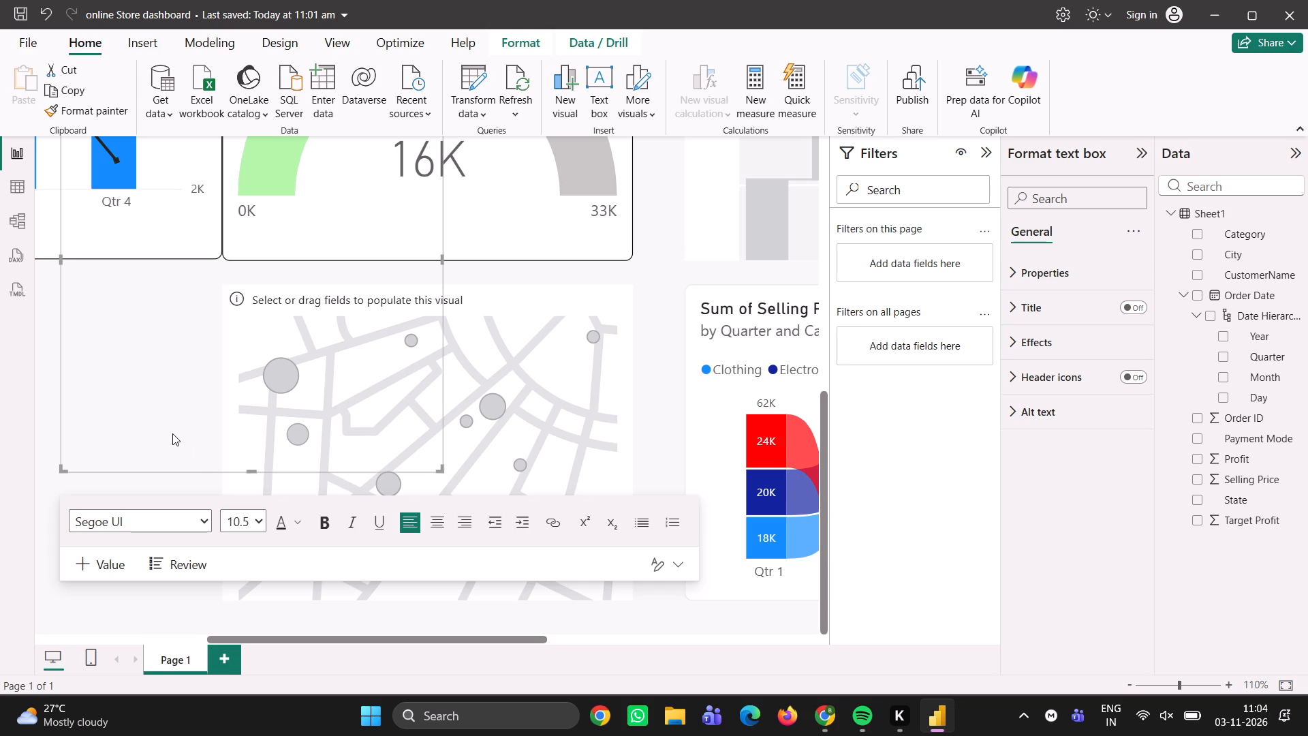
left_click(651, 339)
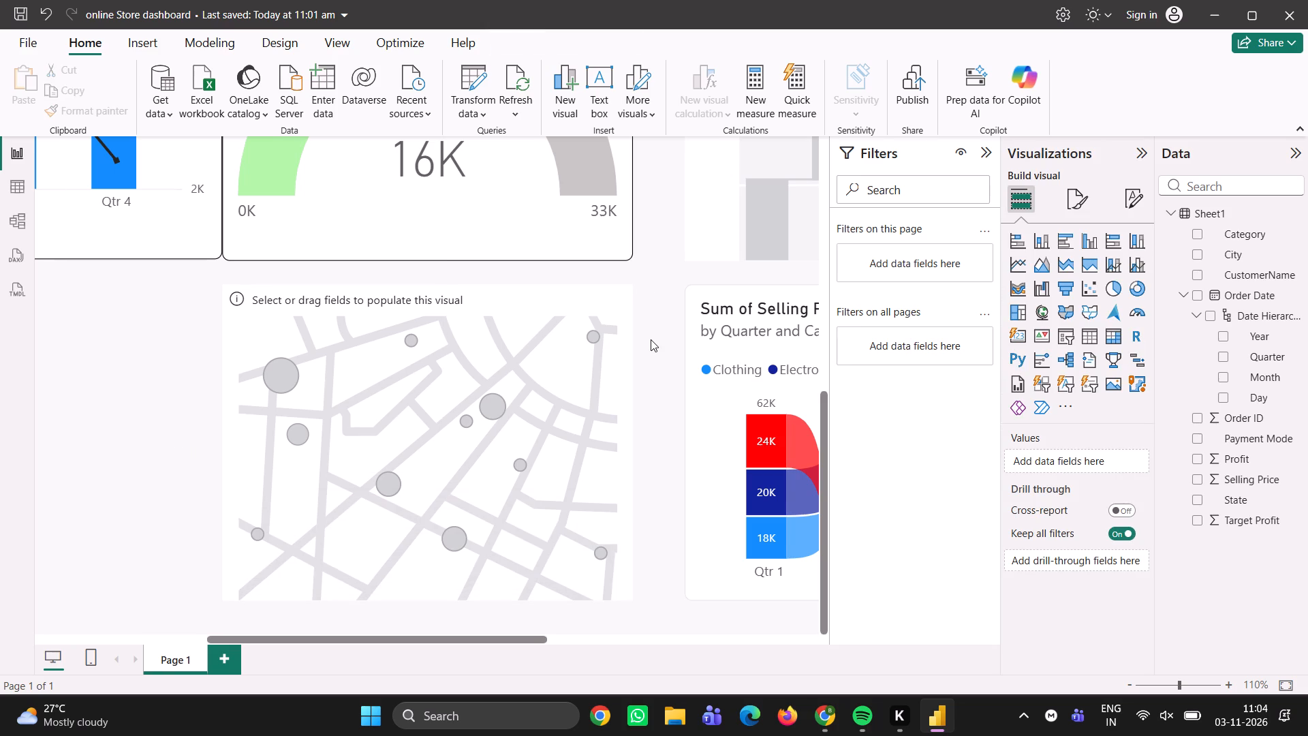
Insert a blank card visual and move it beside the right side of the empty waterfall chart.
scroll(651, 339, "down", 3)
scroll(651, 339, "left", 10)
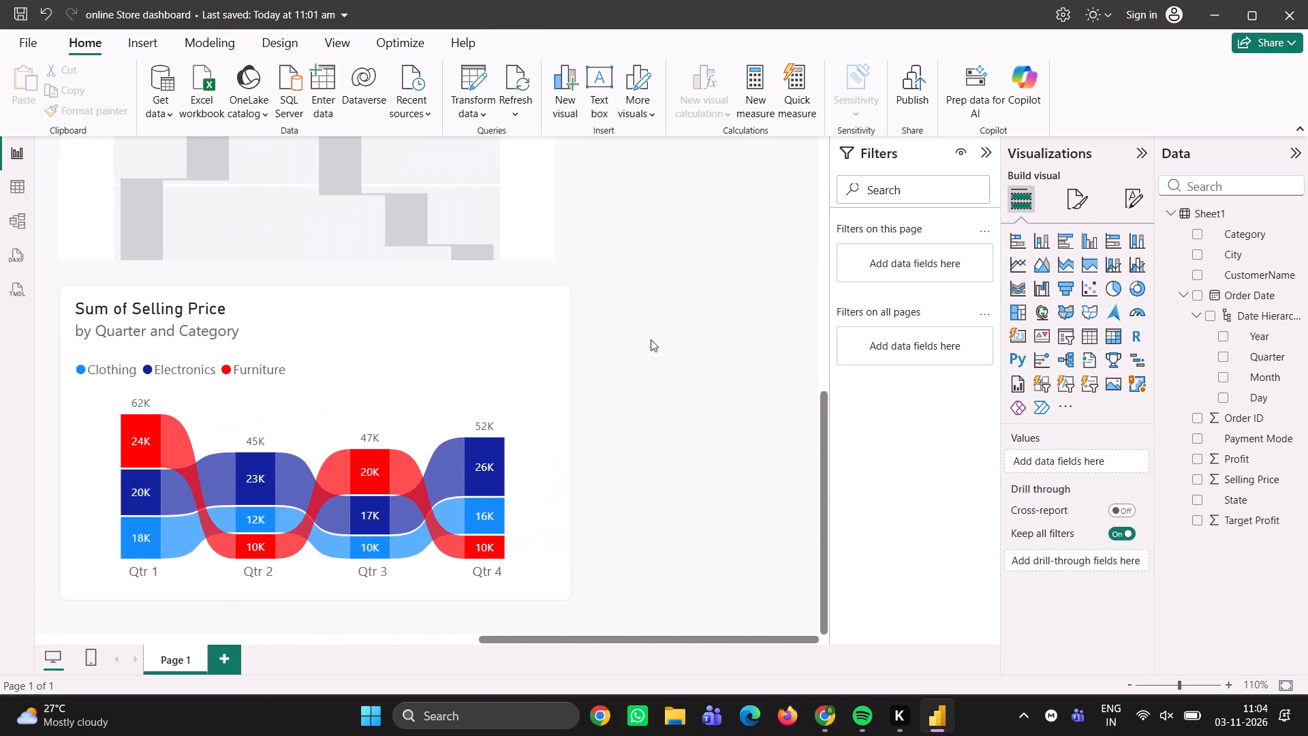
left_click(1018, 334)
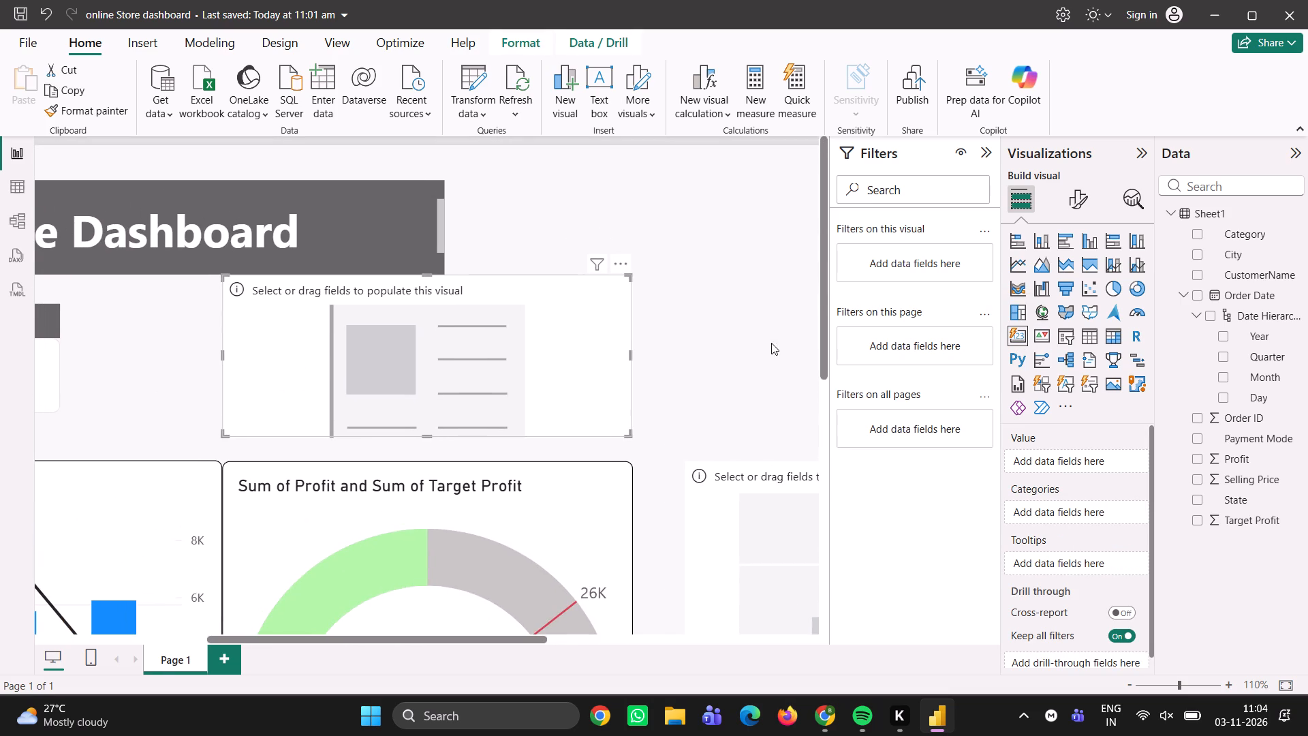
left_click_drag(443, 370, 706, 649)
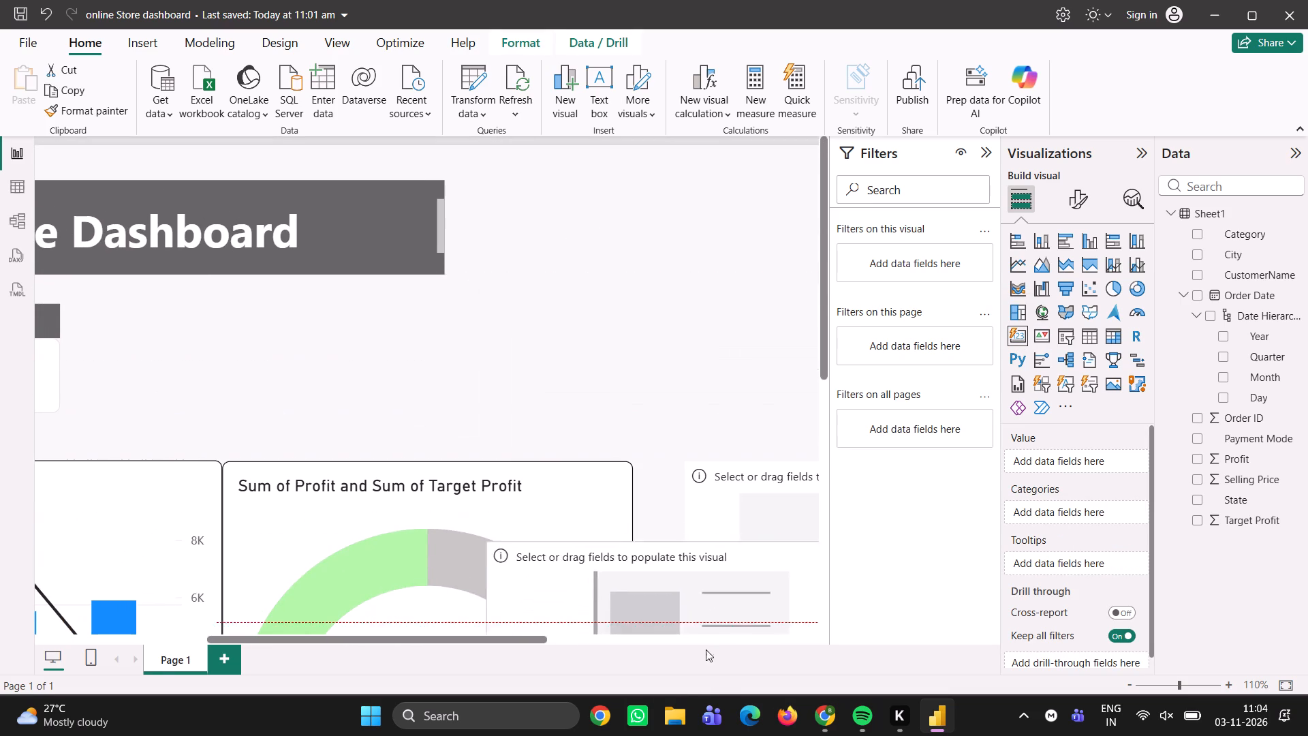
left_click_drag(706, 649, 706, 692)
scroll(610, 245, "down", 1)
scroll(610, 245, "left", 4)
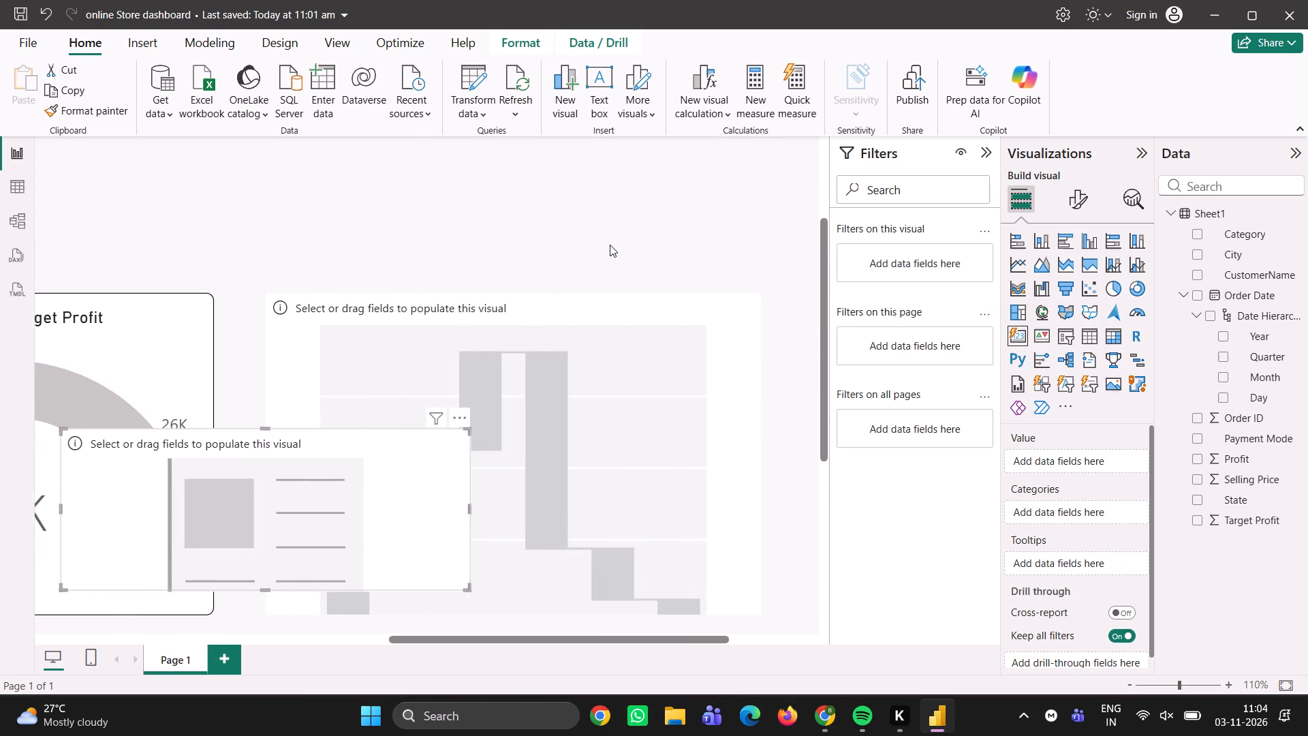
scroll(610, 245, "left", 2)
left_click_drag(112, 491, 574, 405)
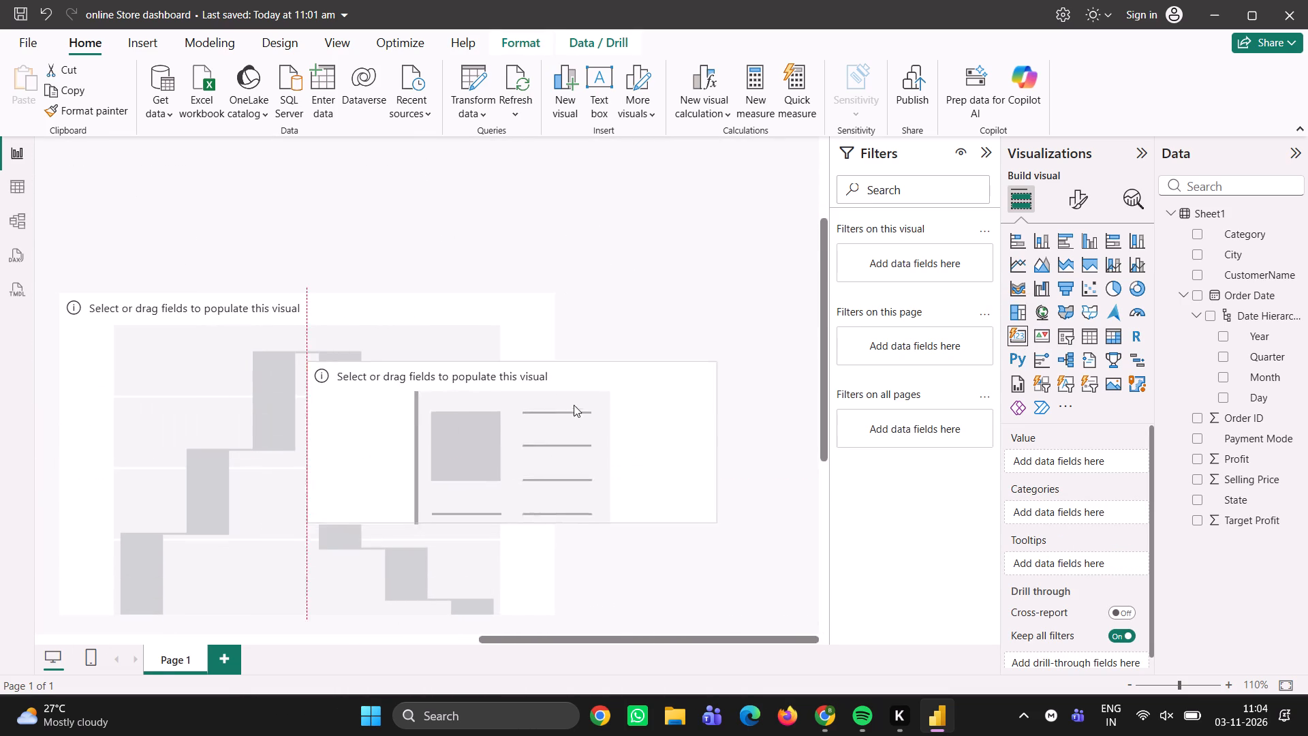
left_click_drag(574, 405, 537, 184)
scroll(537, 184, "up", 1)
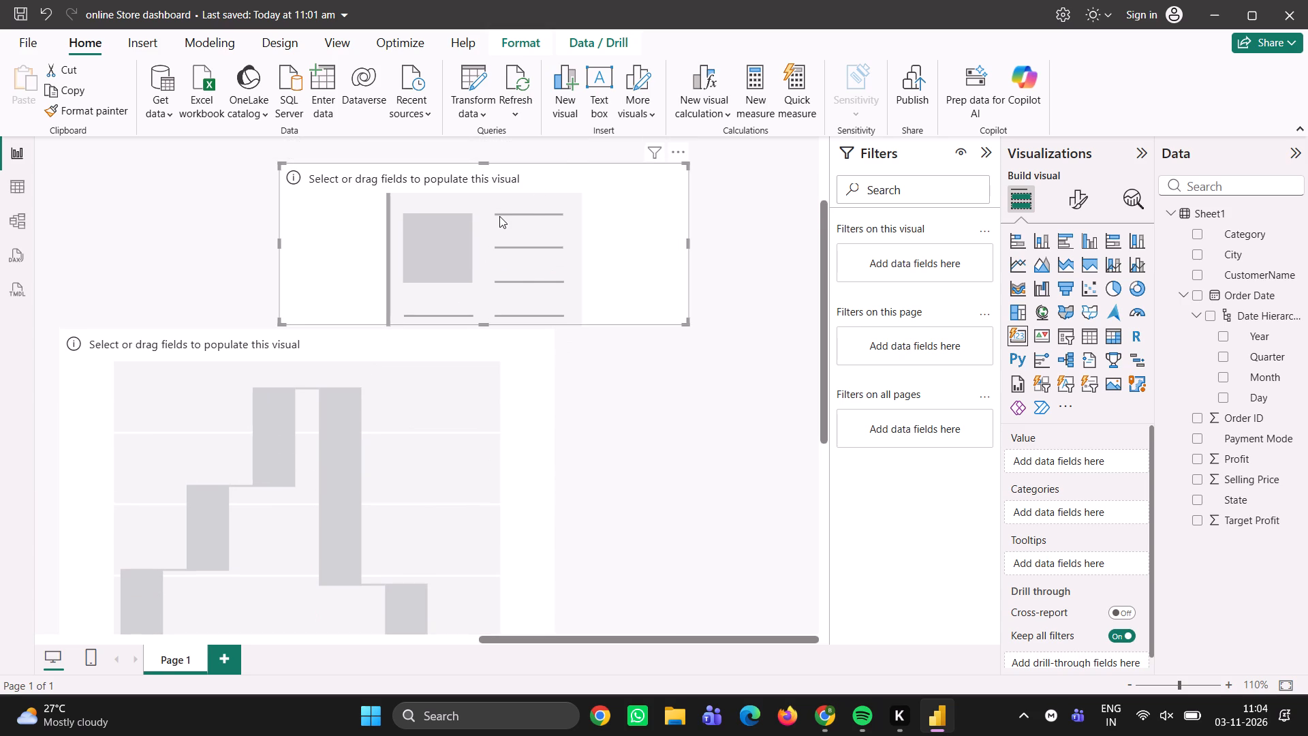
left_click_drag(499, 216, 728, 344)
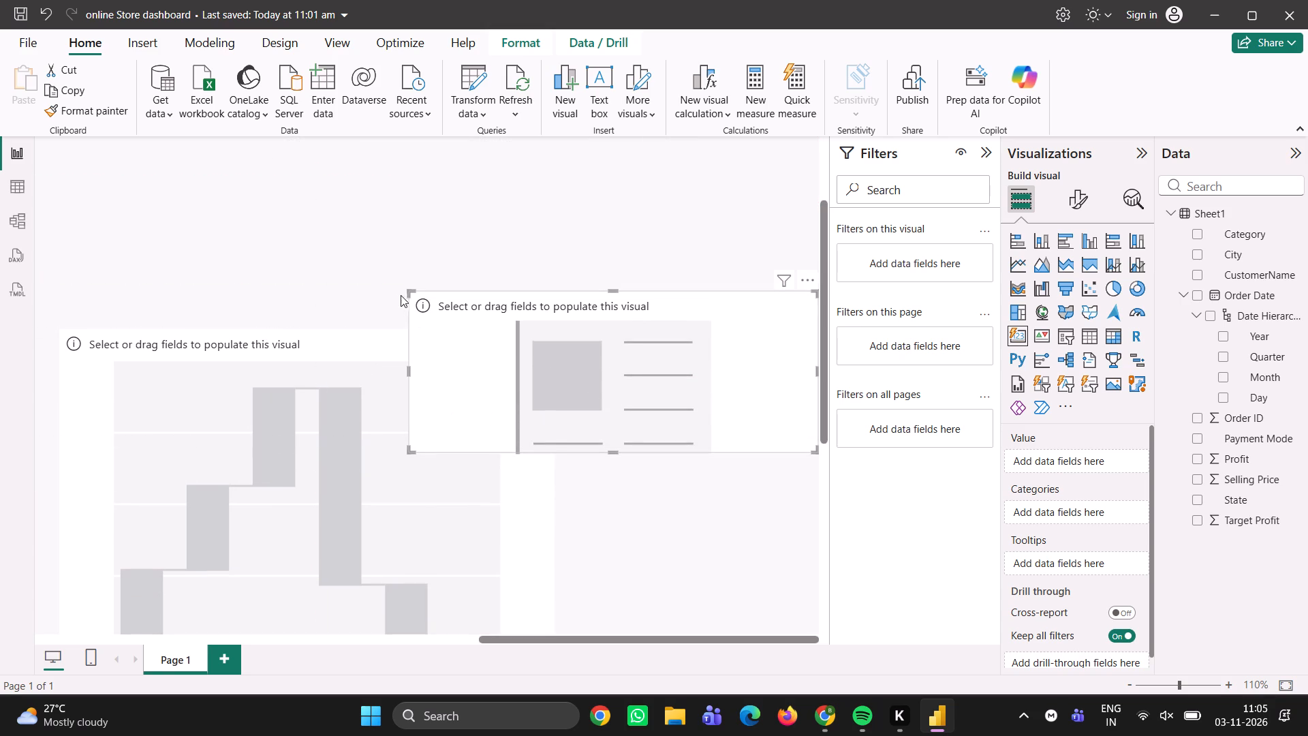
Resize the blank card visual to a narrower, taller shape that fits beside the waterfall chart.
left_click_drag(409, 292, 561, 328)
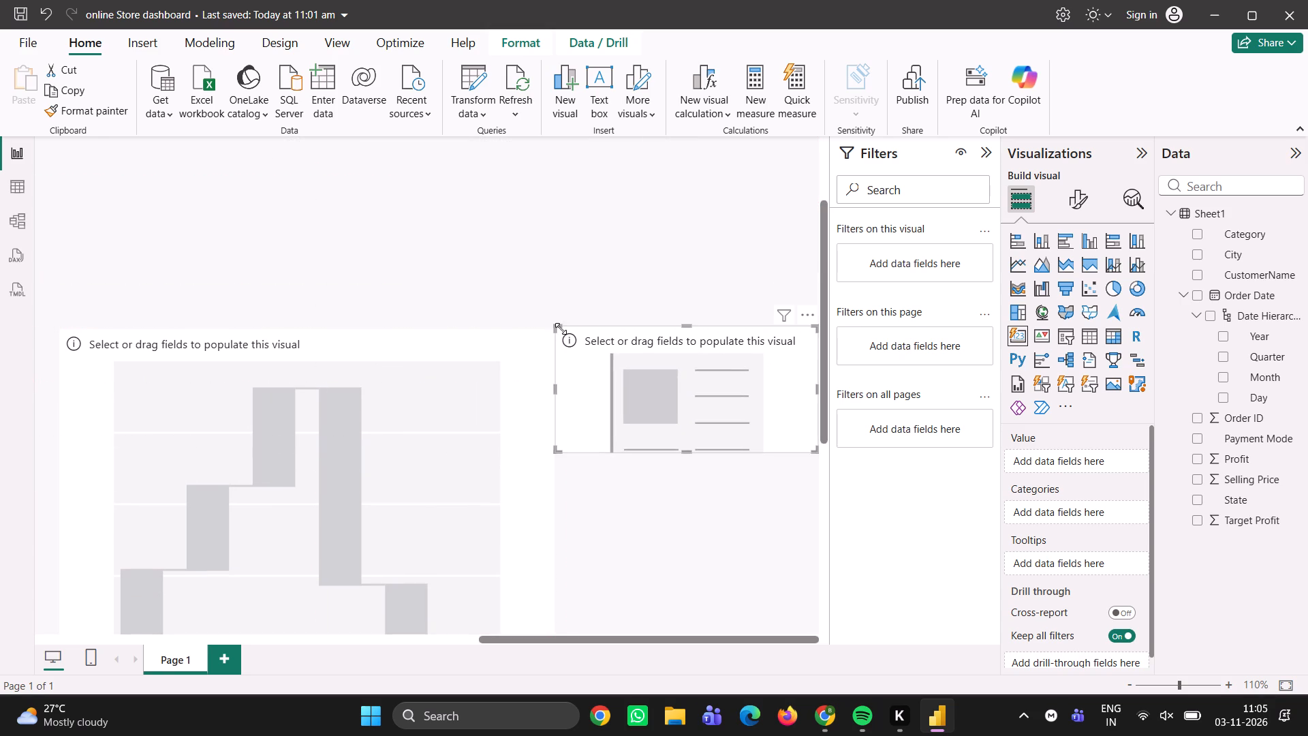
left_click_drag(689, 453, 681, 513)
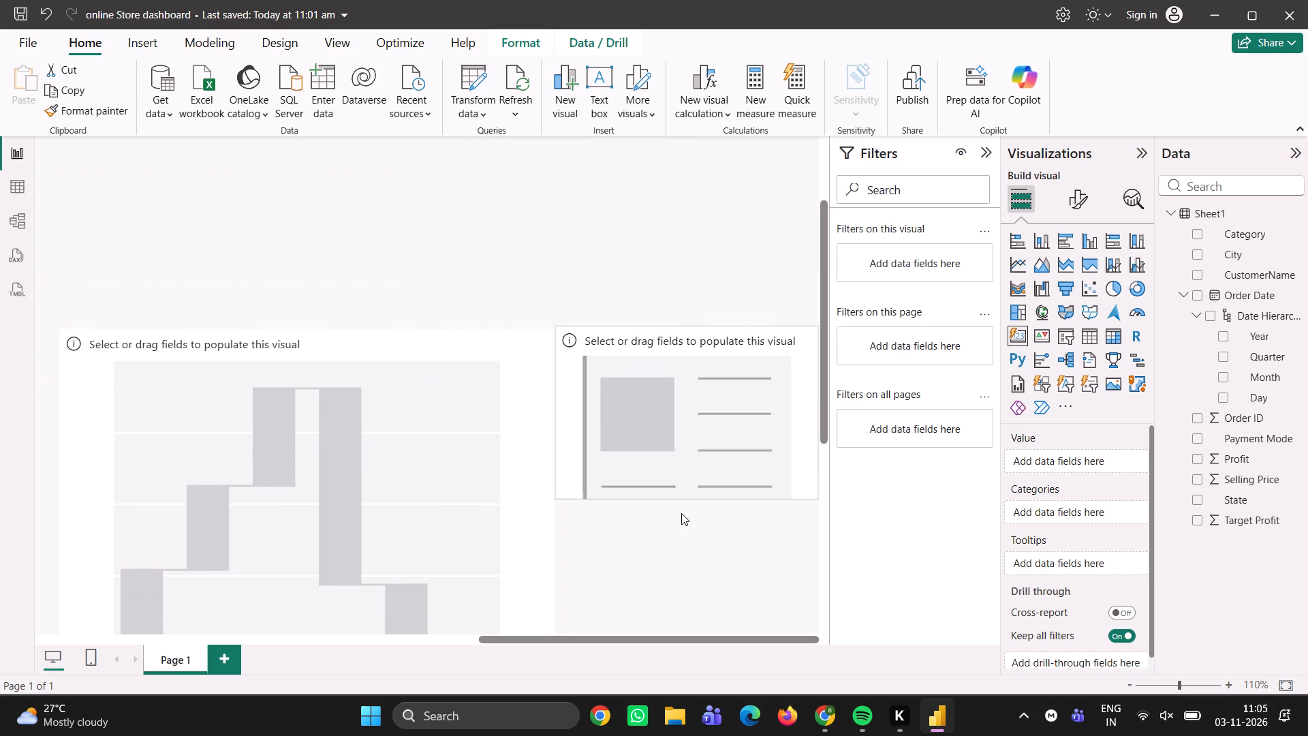
left_click_drag(681, 513, 683, 596)
scroll(350, 373, "left", 3)
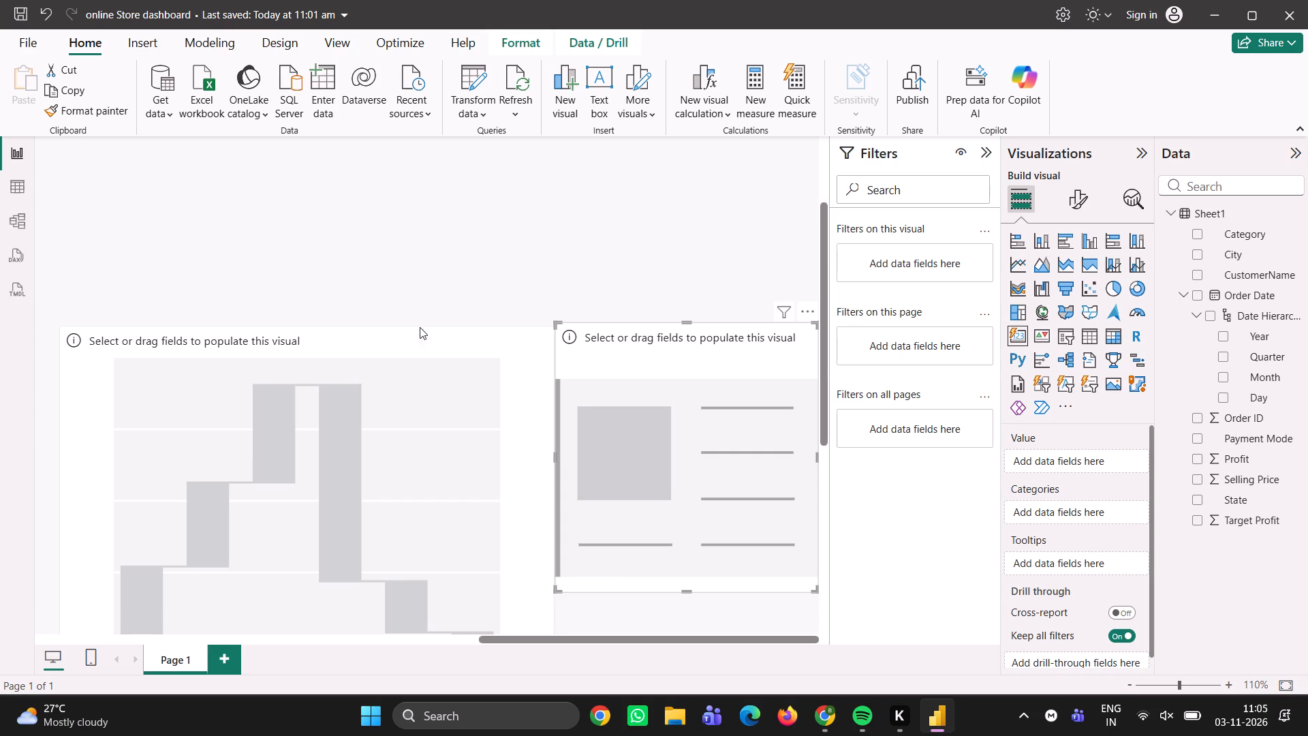
left_click(816, 321)
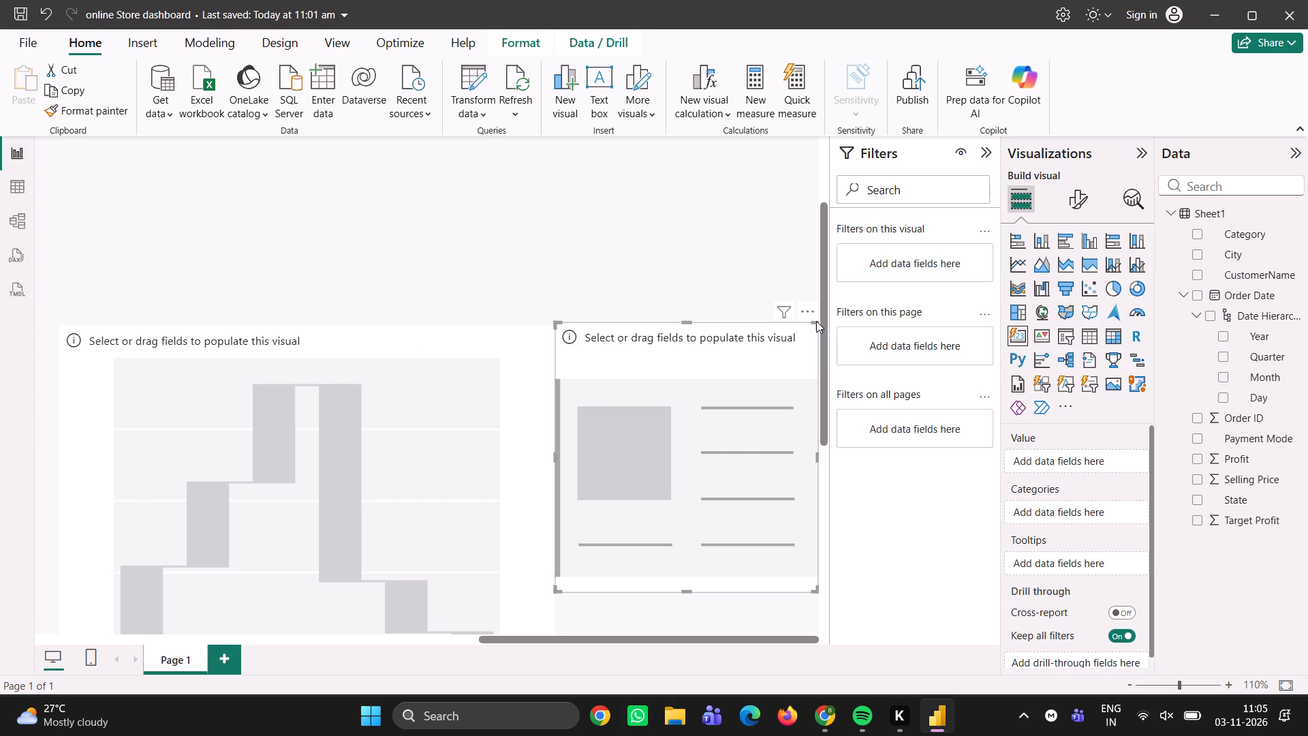
left_click(816, 326)
left_click_drag(816, 326, 882, 331)
Shift the empty waterfall chart slightly left, closer to the profit gauge.
scroll(393, 339, "left", 1)
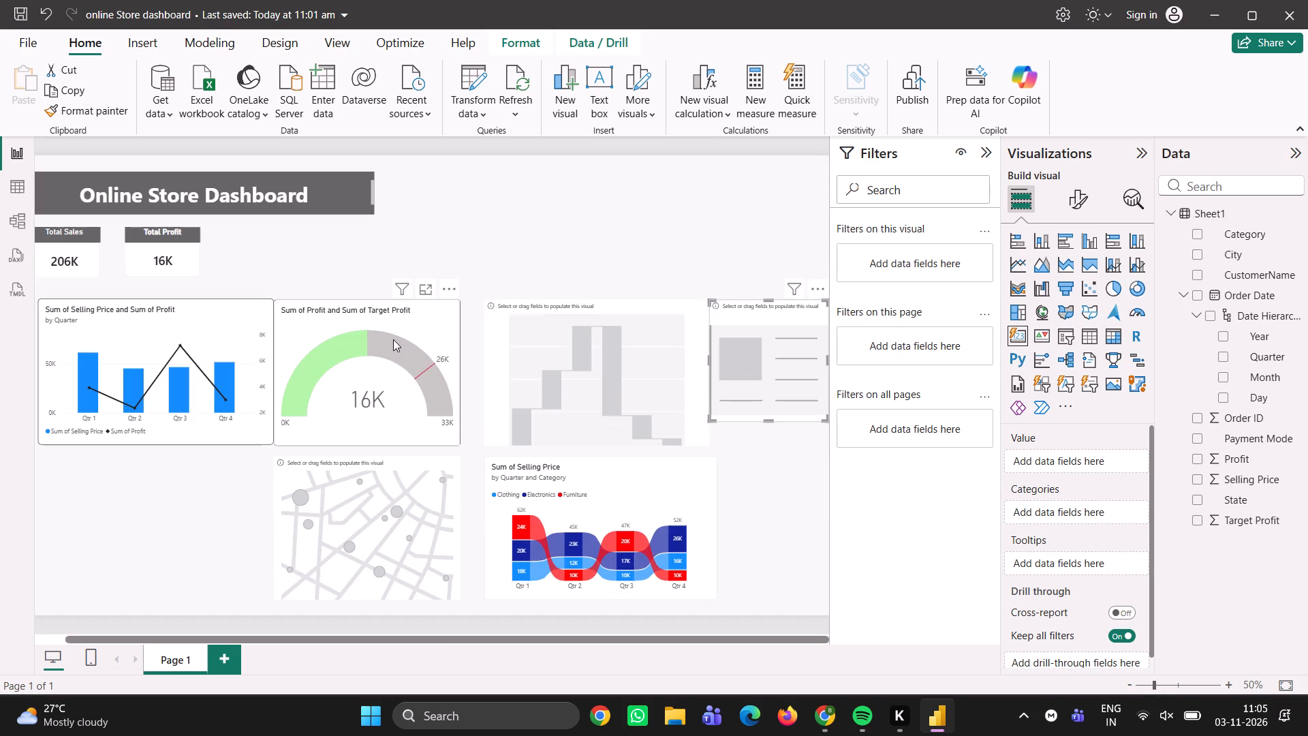
scroll(393, 339, "left", 1)
left_click_drag(578, 358, 522, 353)
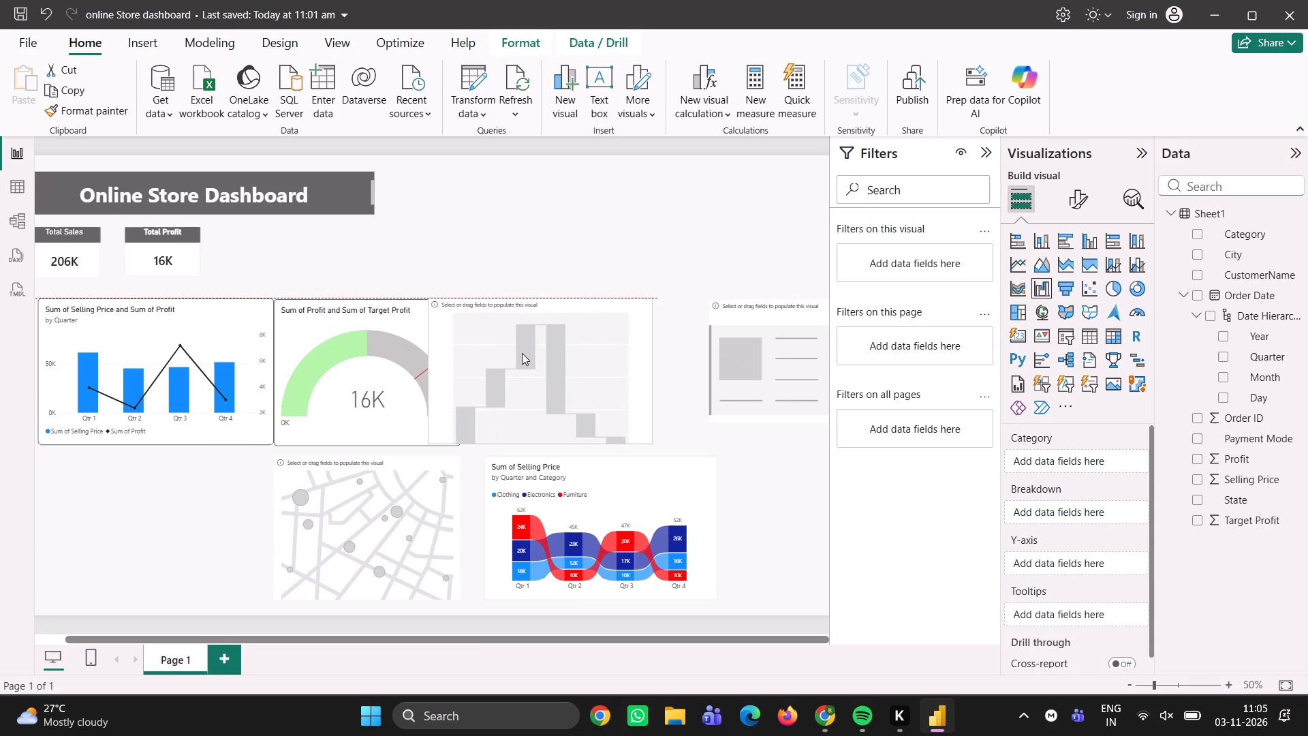
left_click_drag(522, 353, 564, 358)
Move the blank card visual into the empty space below the quarterly selling price and profit chart, beside the empty map.
left_click_drag(728, 376, 95, 540)
double_click(198, 521)
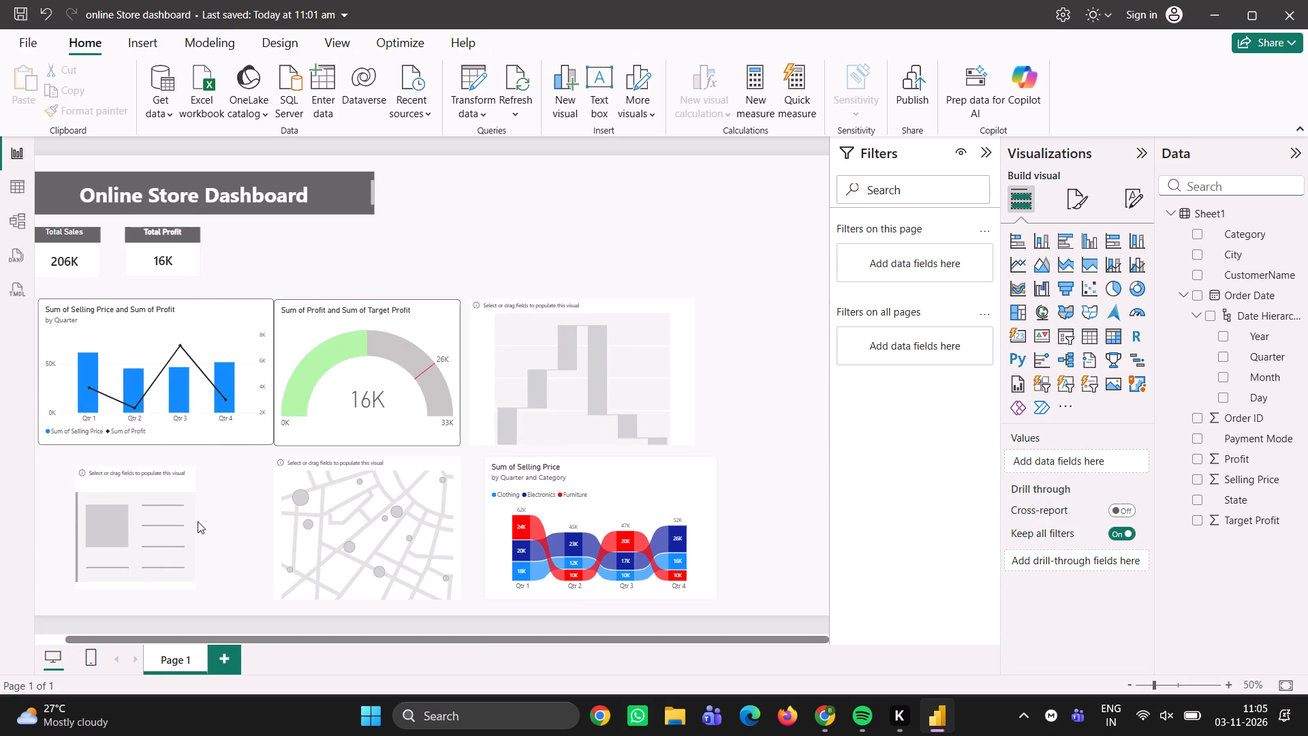
Enlarge the blank card to about 480 wide by 338 high and align it with the map's top and bottom edges.
left_click(151, 532)
left_click_drag(193, 528, 231, 527)
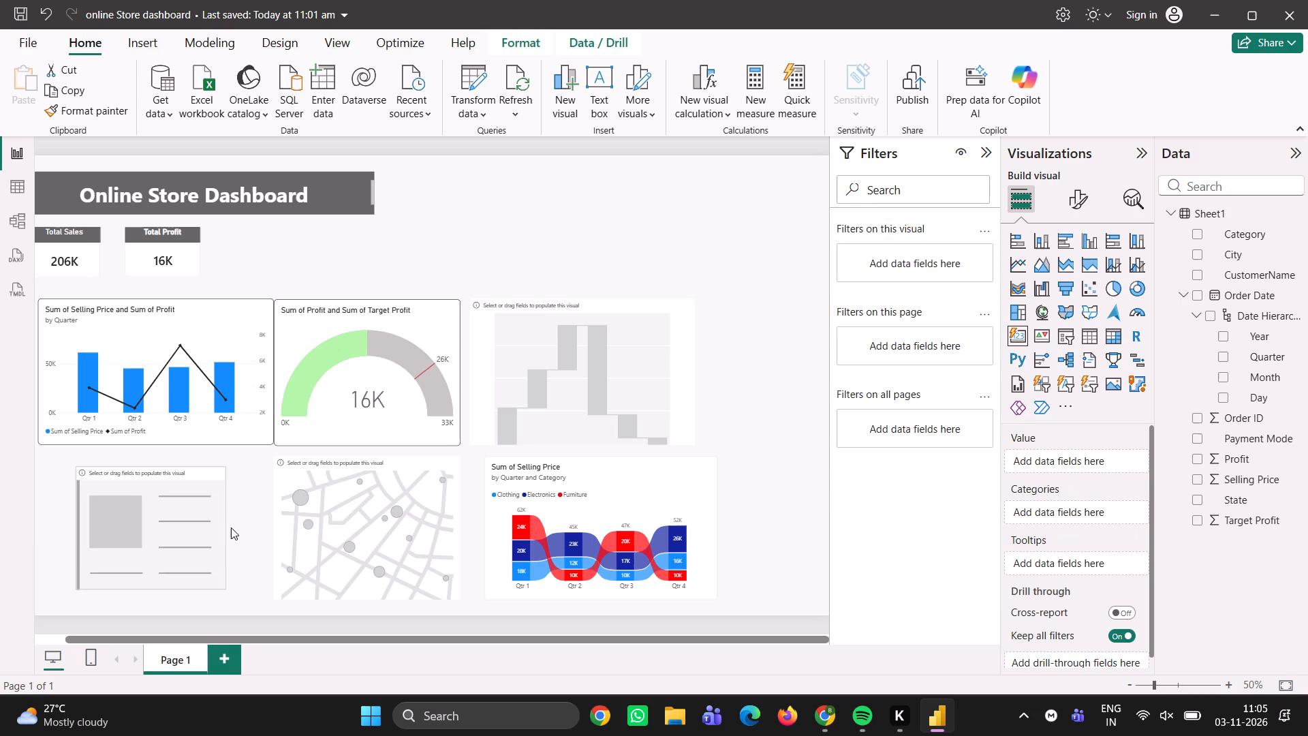
left_click_drag(231, 527, 278, 530)
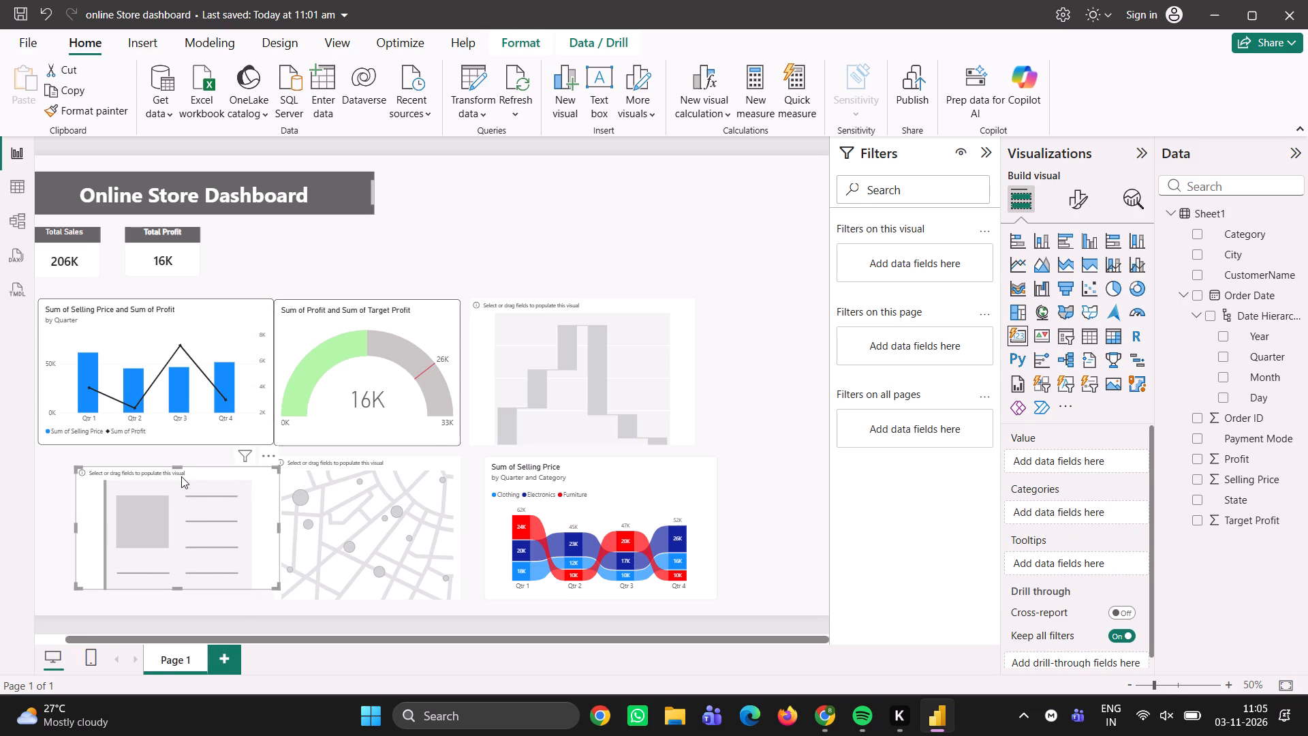
left_click_drag(179, 472, 179, 465)
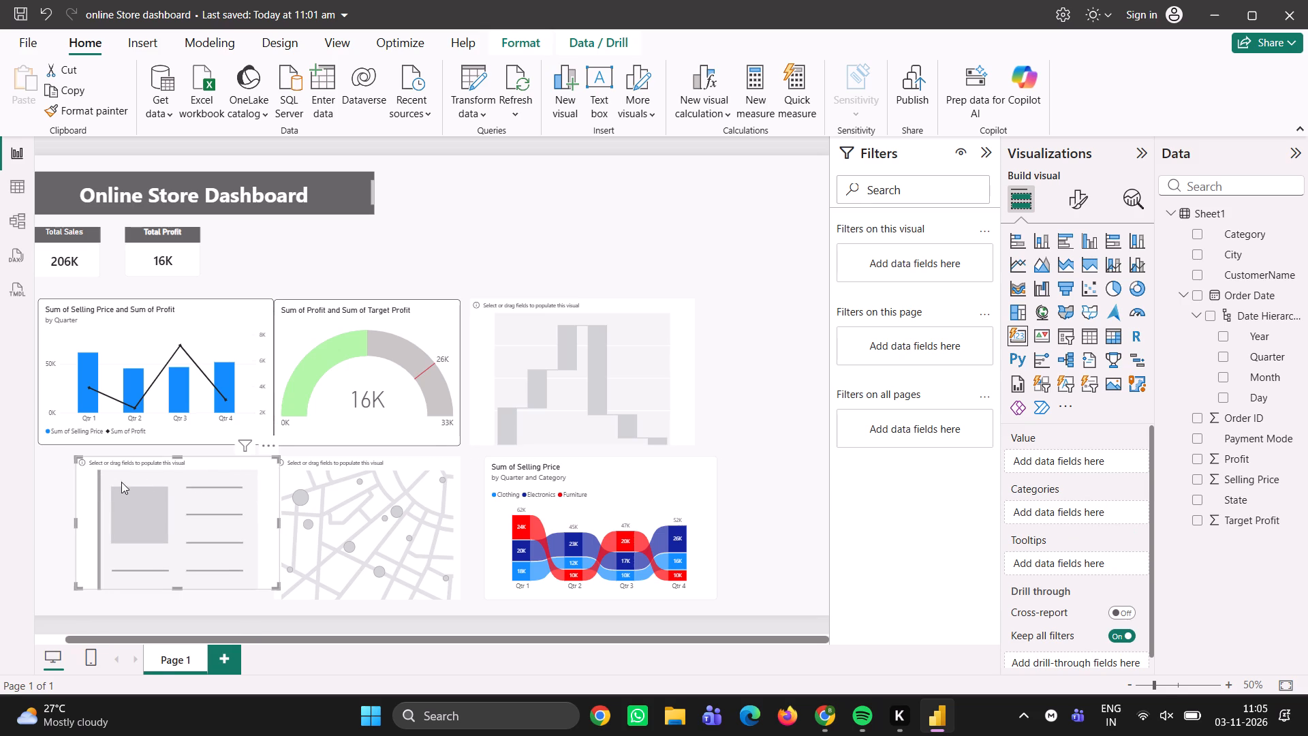
left_click_drag(87, 530, 72, 532)
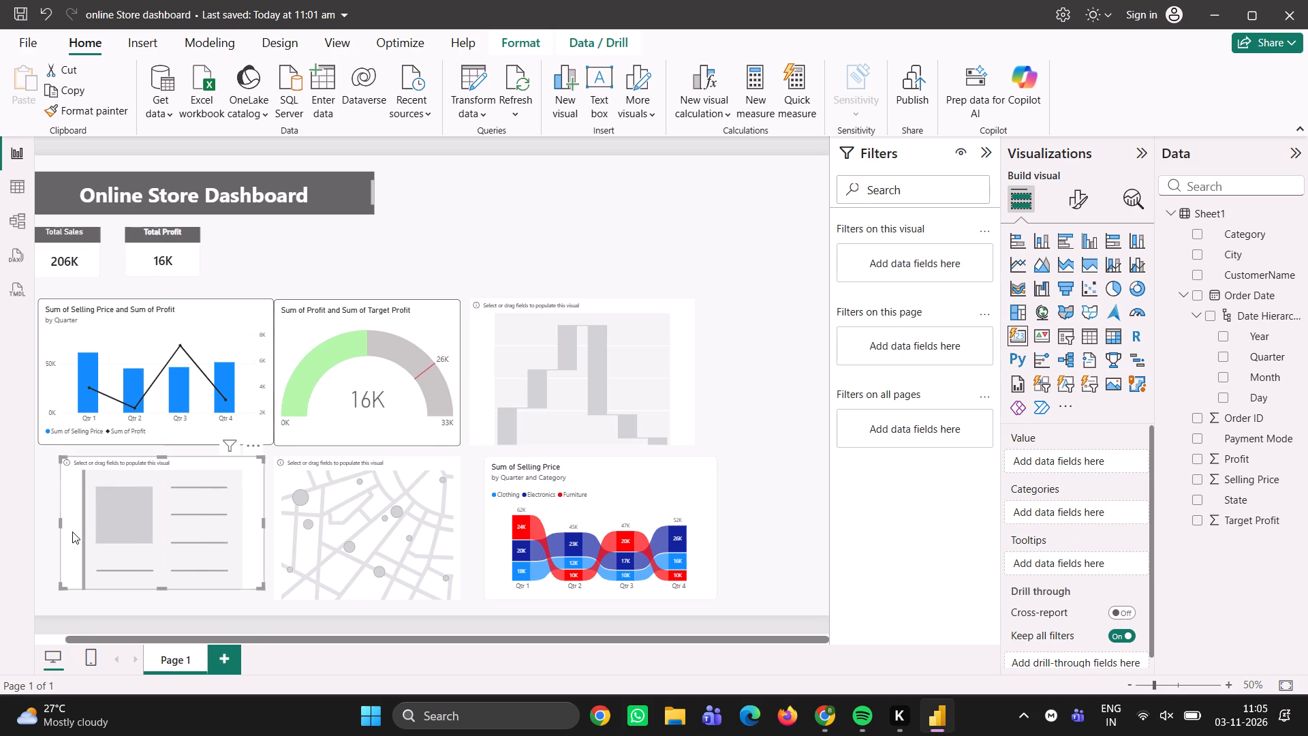
left_click(155, 586)
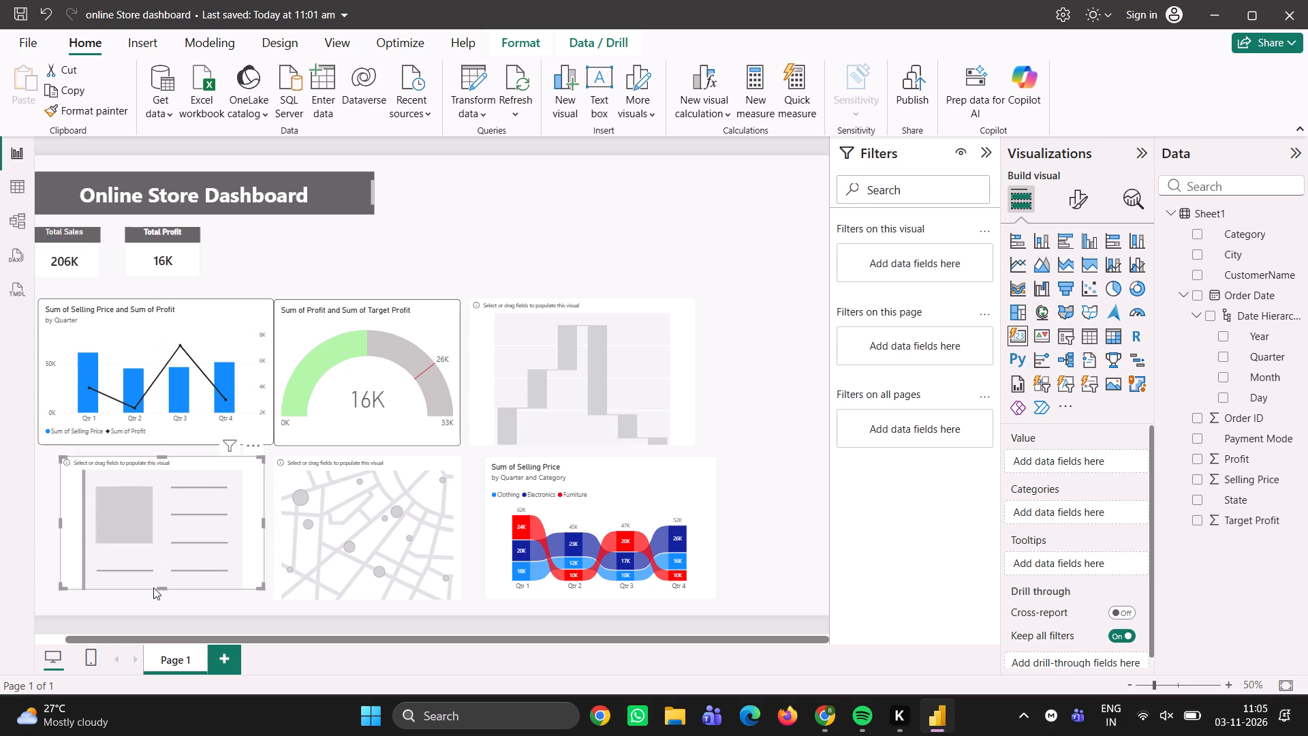
left_click(168, 590)
left_click(168, 589)
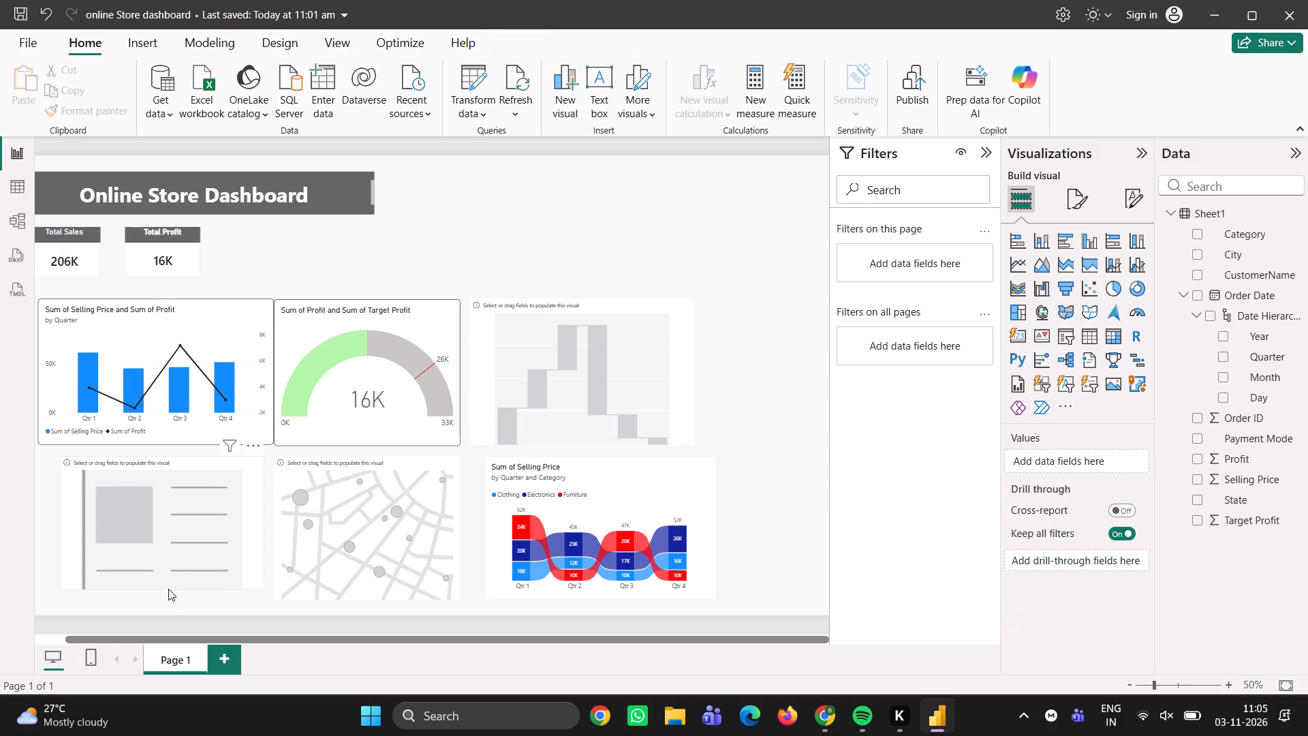
left_click_drag(165, 586, 167, 596)
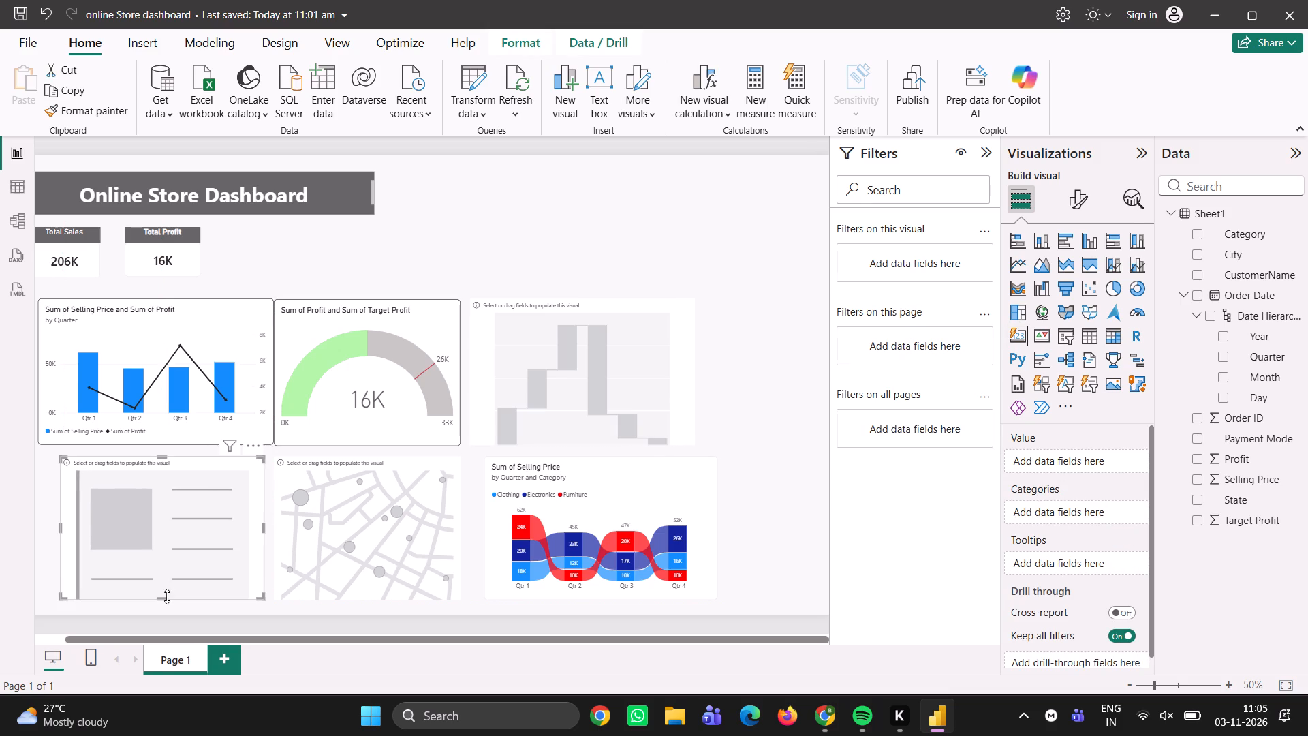
left_click(168, 571)
Add Profit, Selling Price and Target Profit as the values of the blank card.
left_click(1014, 328)
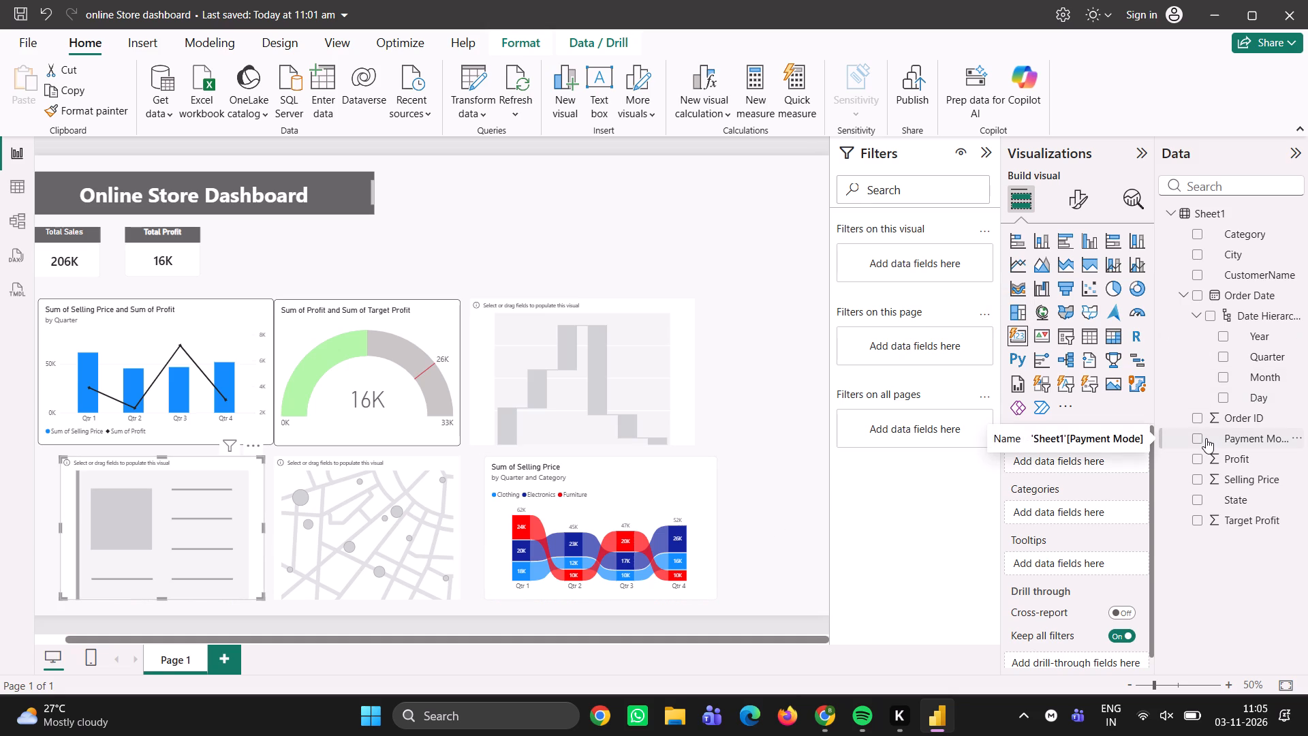
left_click(1200, 461)
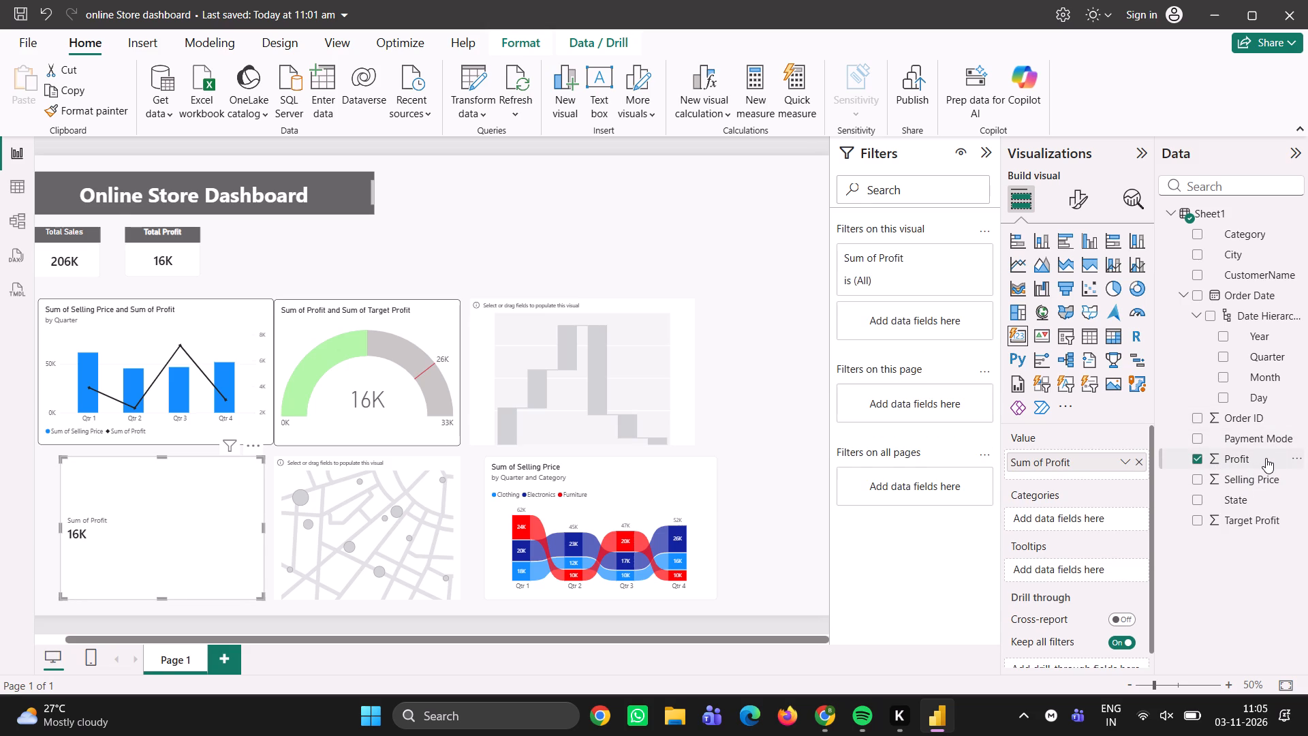
left_click_drag(1245, 476, 1095, 474)
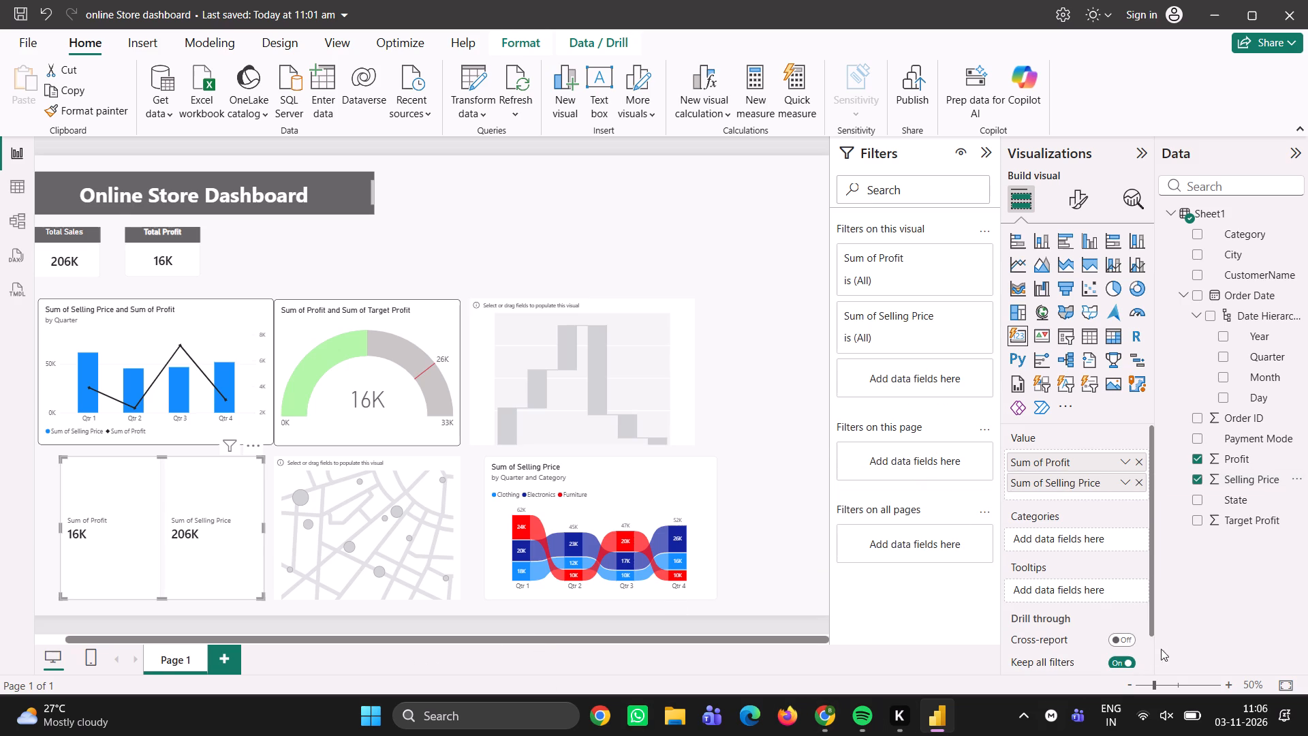
left_click_drag(1222, 516, 1202, 519)
left_click_drag(1202, 519, 1075, 496)
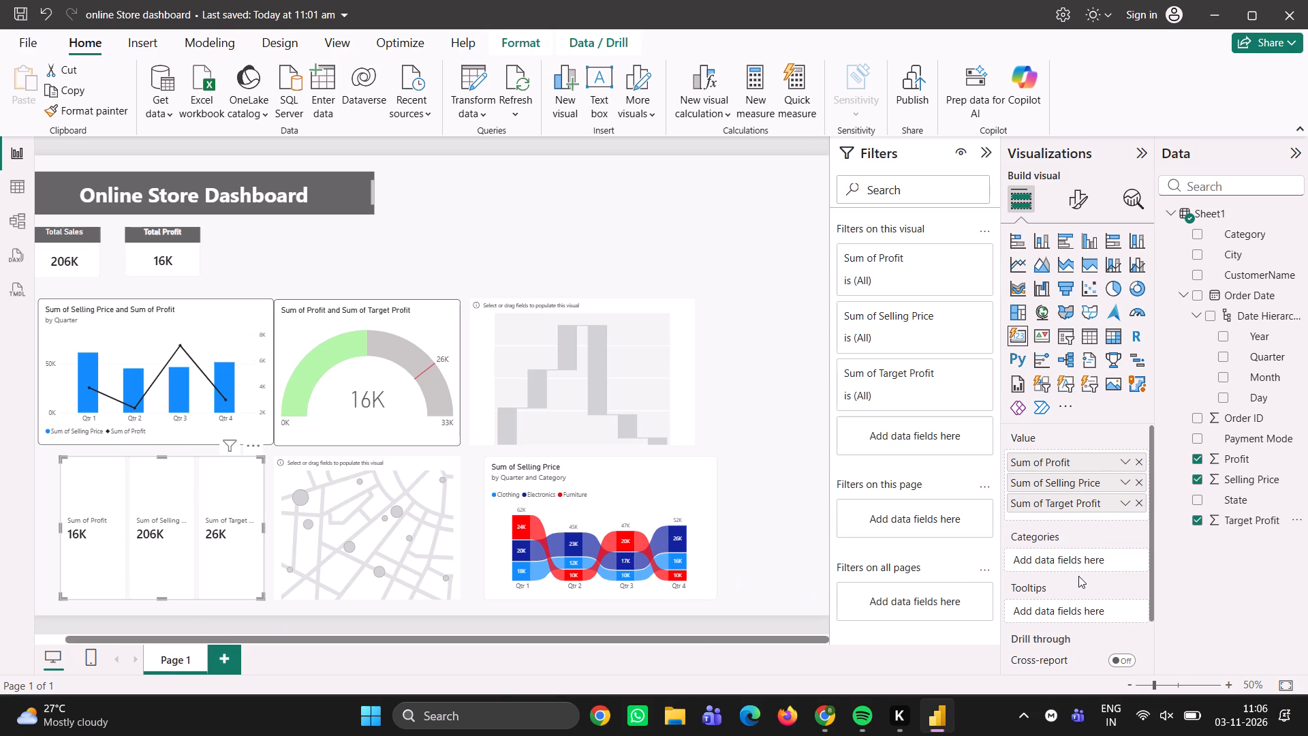
scroll(1078, 576, "down", 3)
scroll(1078, 576, "up", 2)
Examine the new card's general formatting options, including its effects and alt text settings.
left_click_drag(1093, 207, 1021, 164)
left_click(1074, 192)
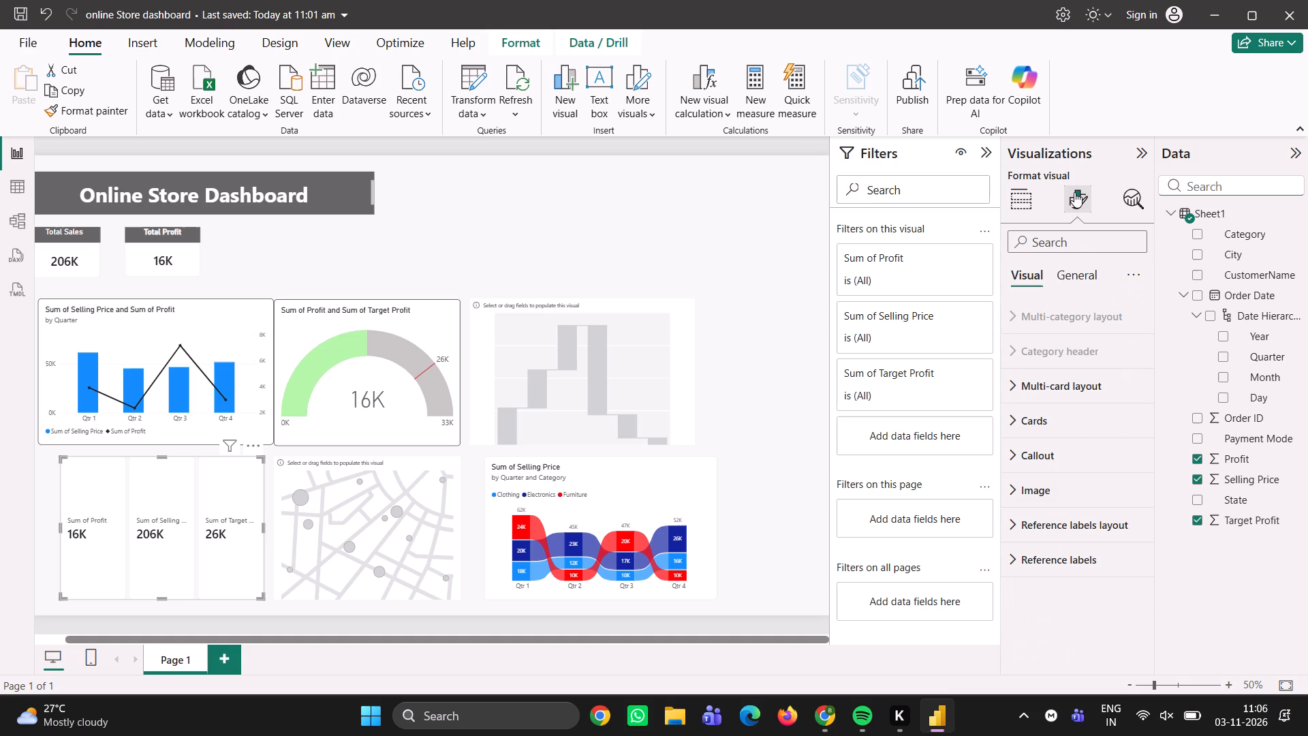
left_click(1073, 291)
left_click(1069, 278)
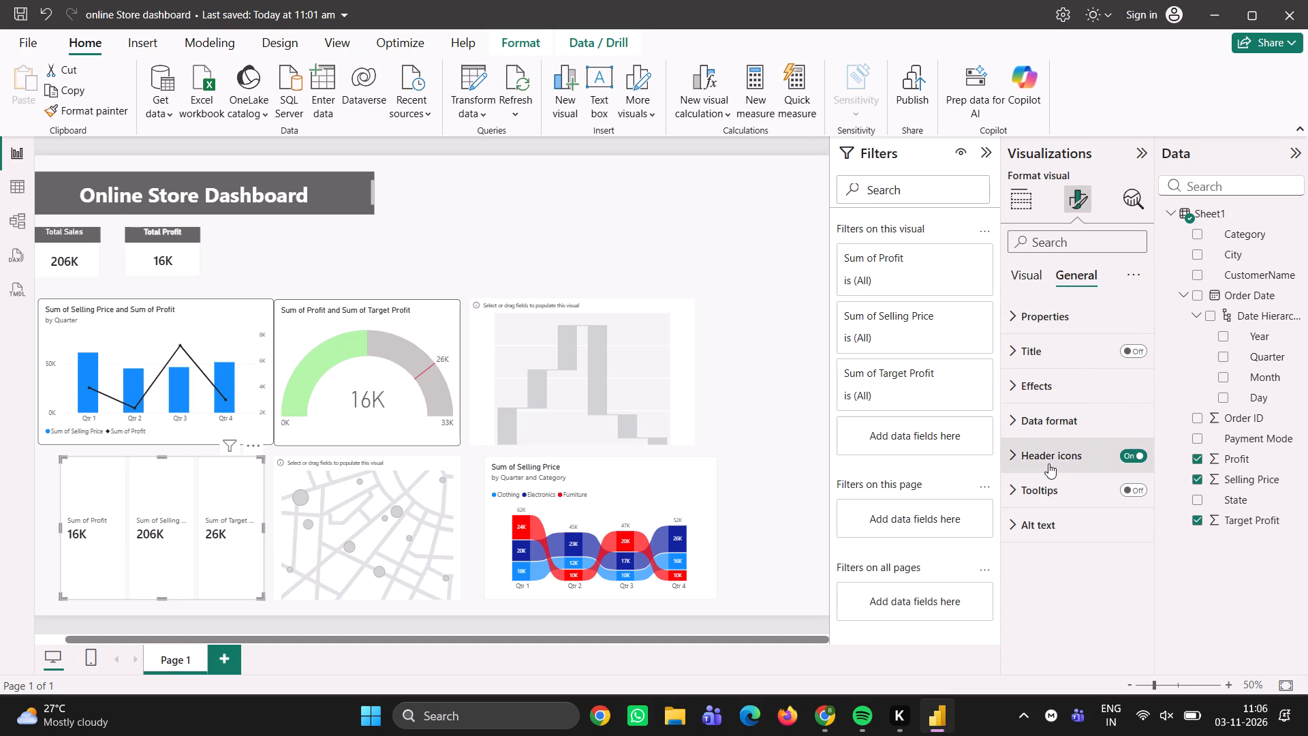
double_click(1035, 266)
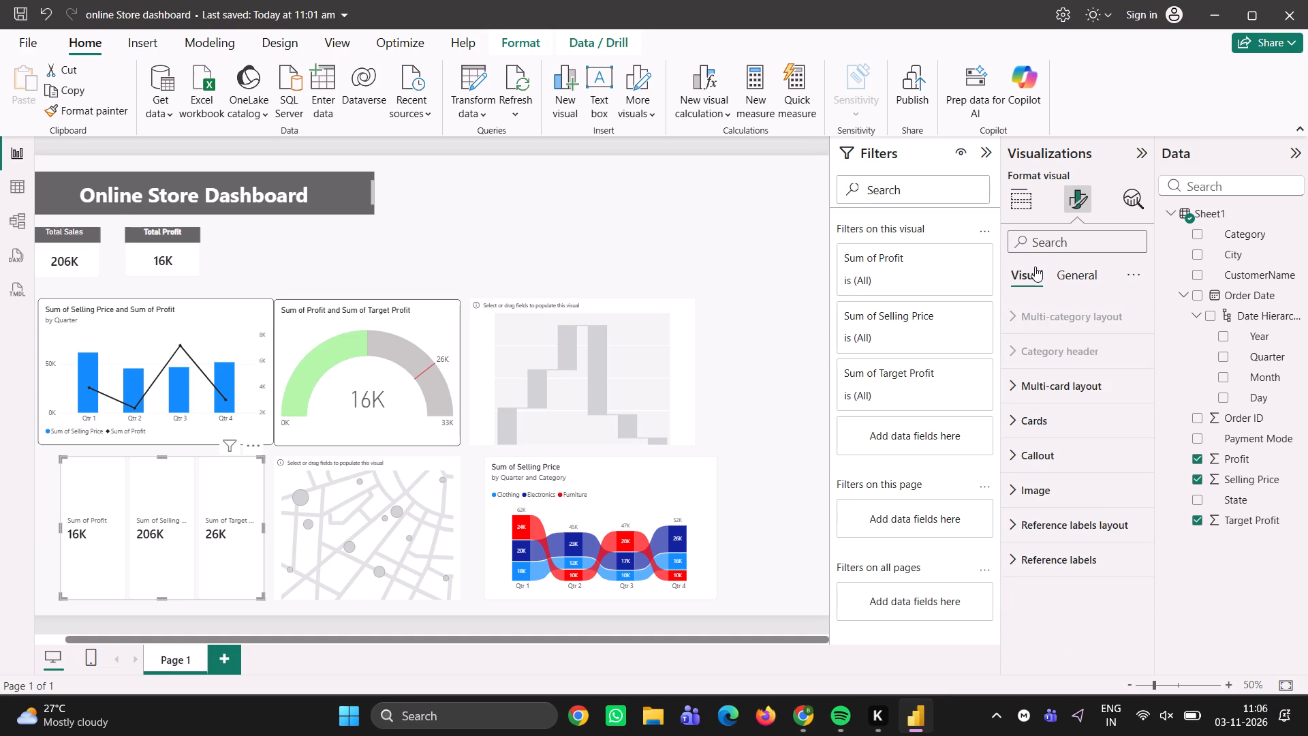
left_click(1076, 275)
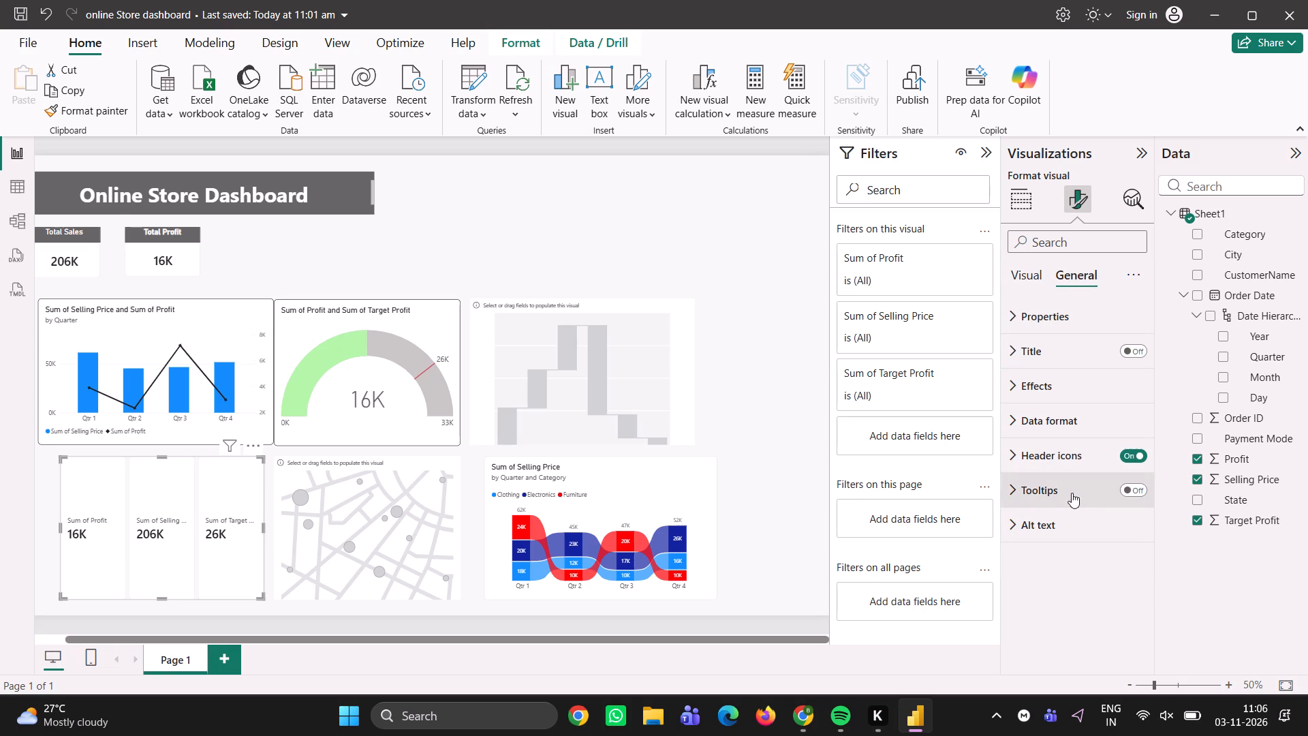
left_click(1044, 525)
left_click(1044, 381)
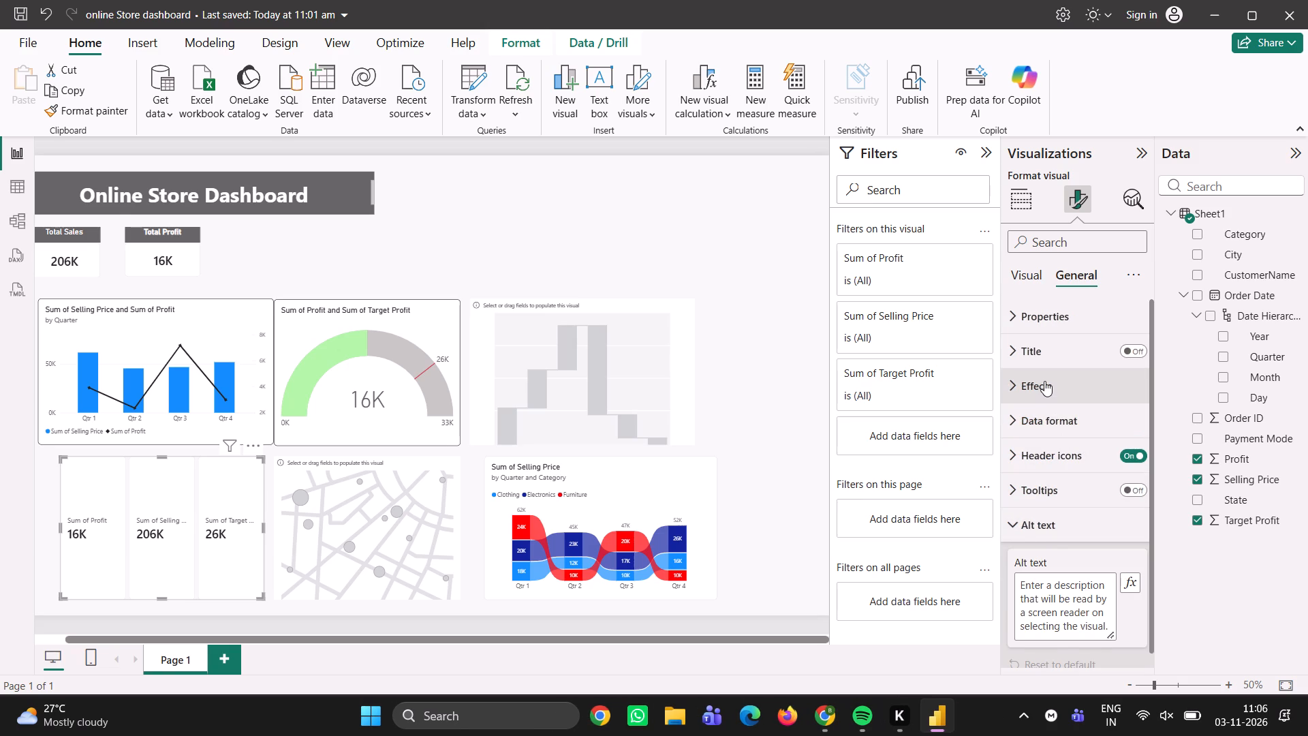
scroll(1063, 516, "down", 1)
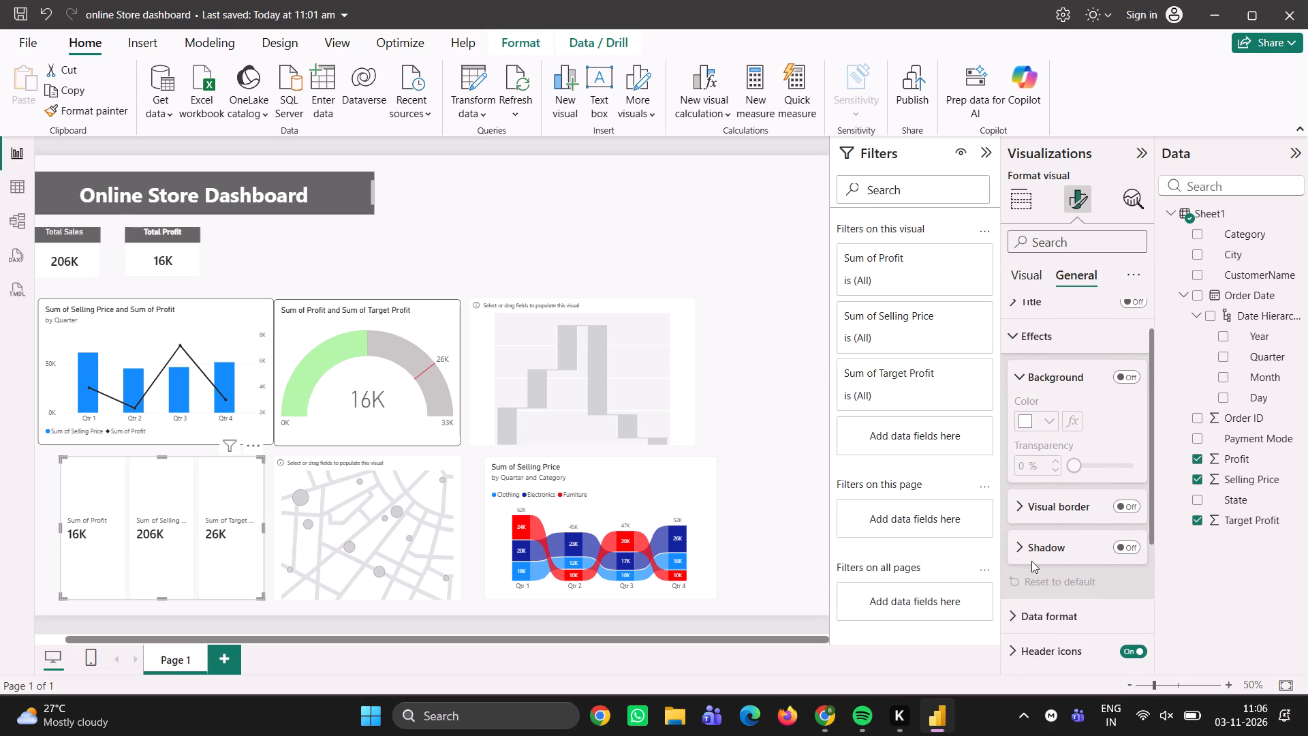
scroll(1029, 561, "down", 3)
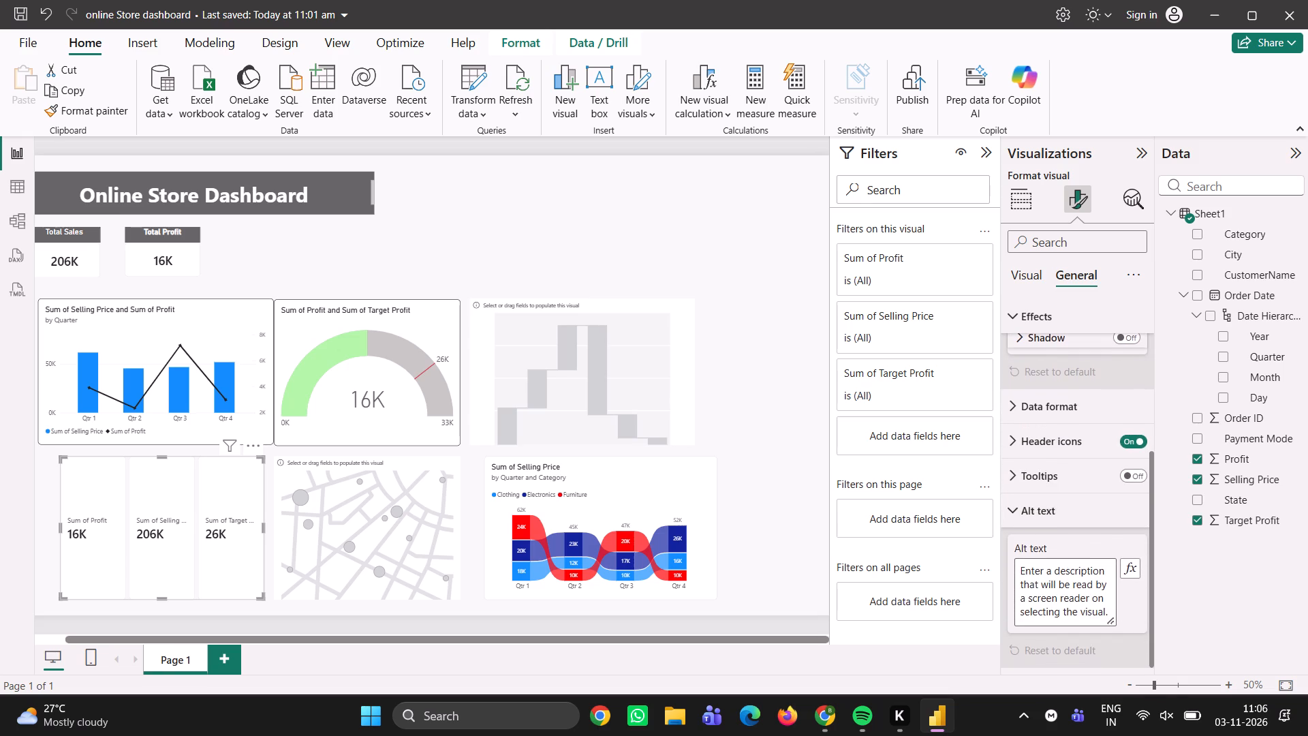
left_click(1059, 313)
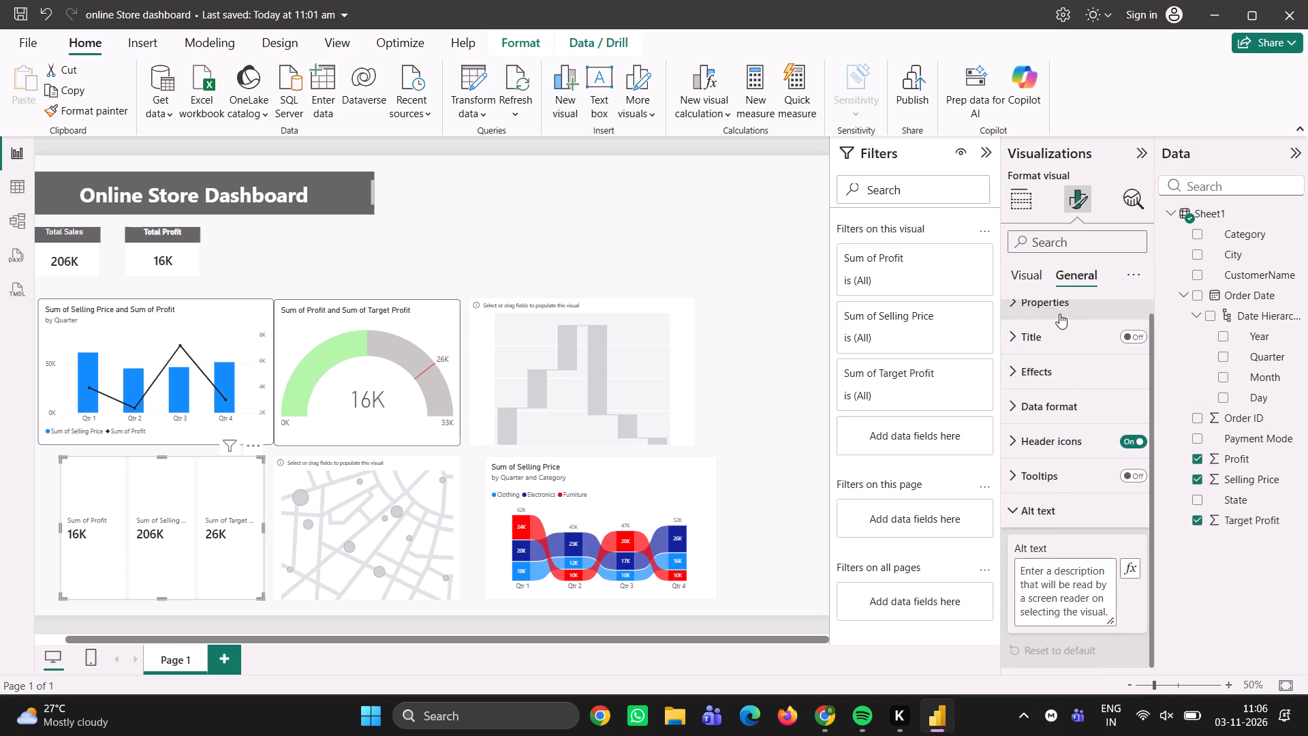
scroll(1074, 409, "up", 1)
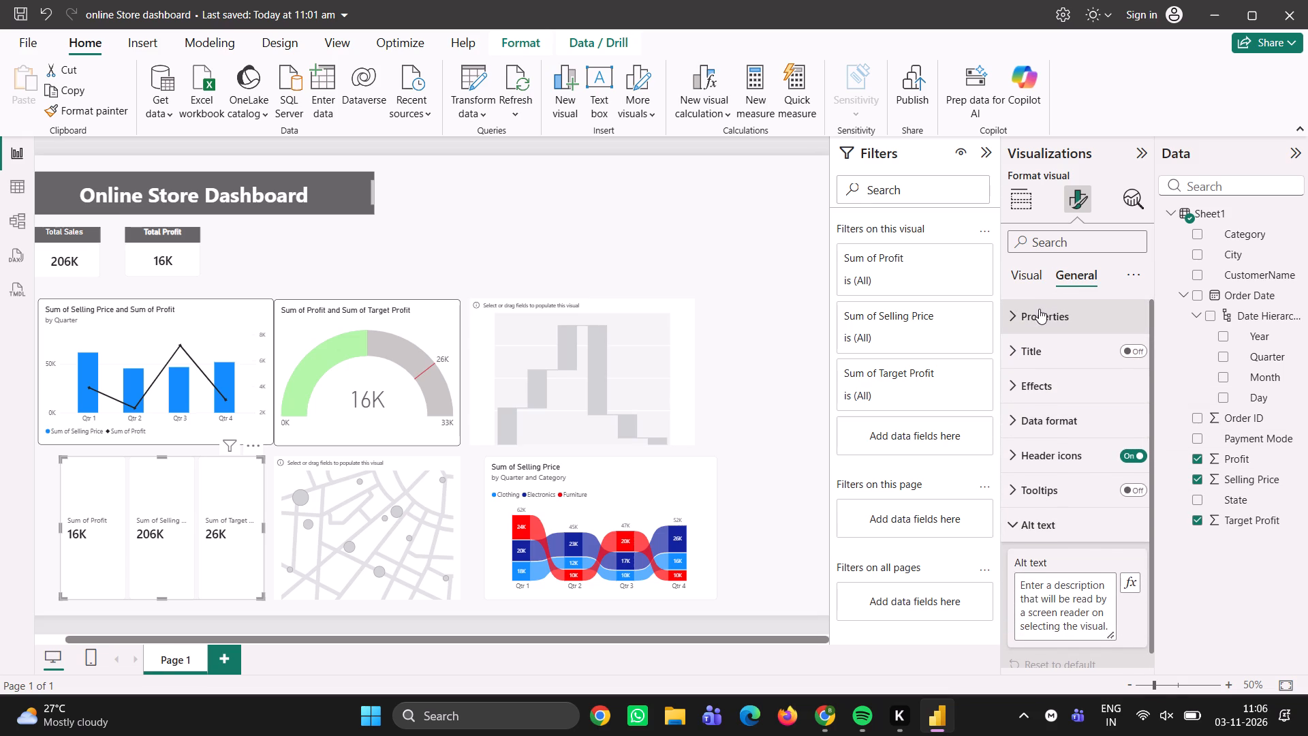
Examine the card's size, position and advanced options in its general properties.
left_click(1039, 309)
scroll(1061, 375, "down", 1)
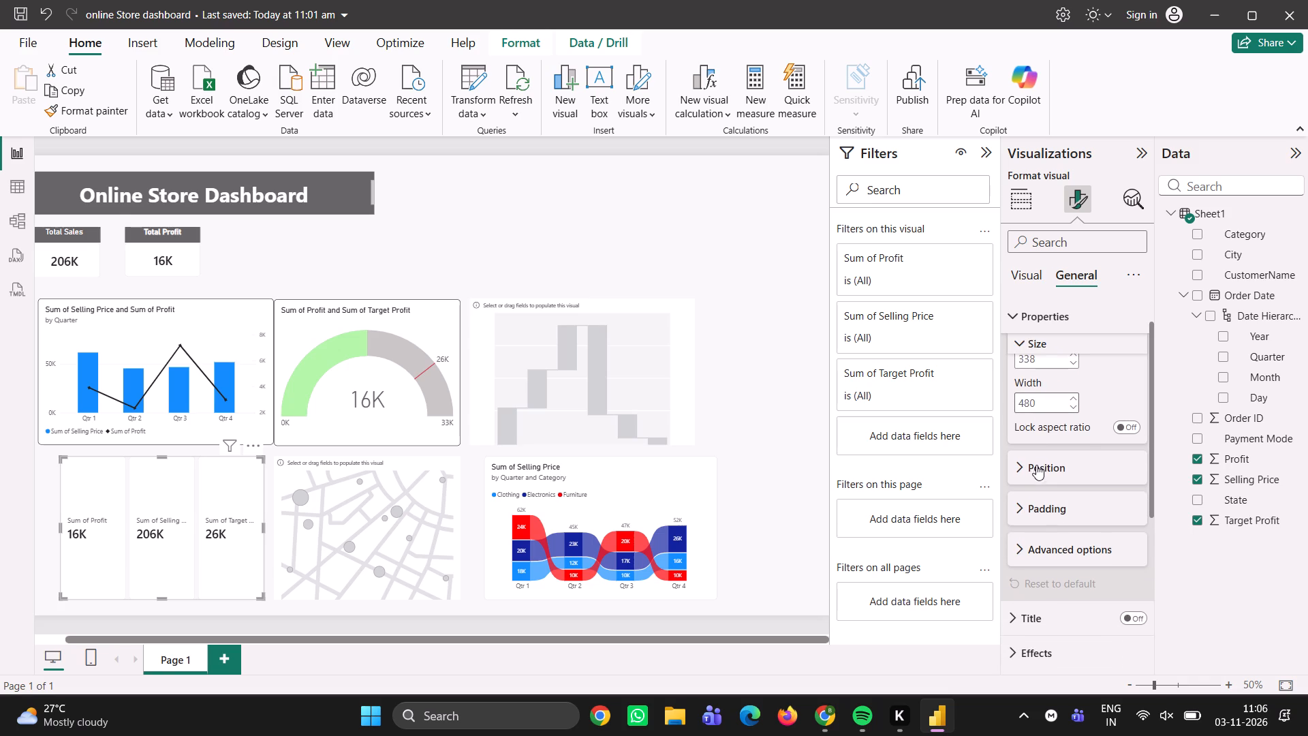
left_click(1036, 476)
scroll(1036, 476, "down", 2)
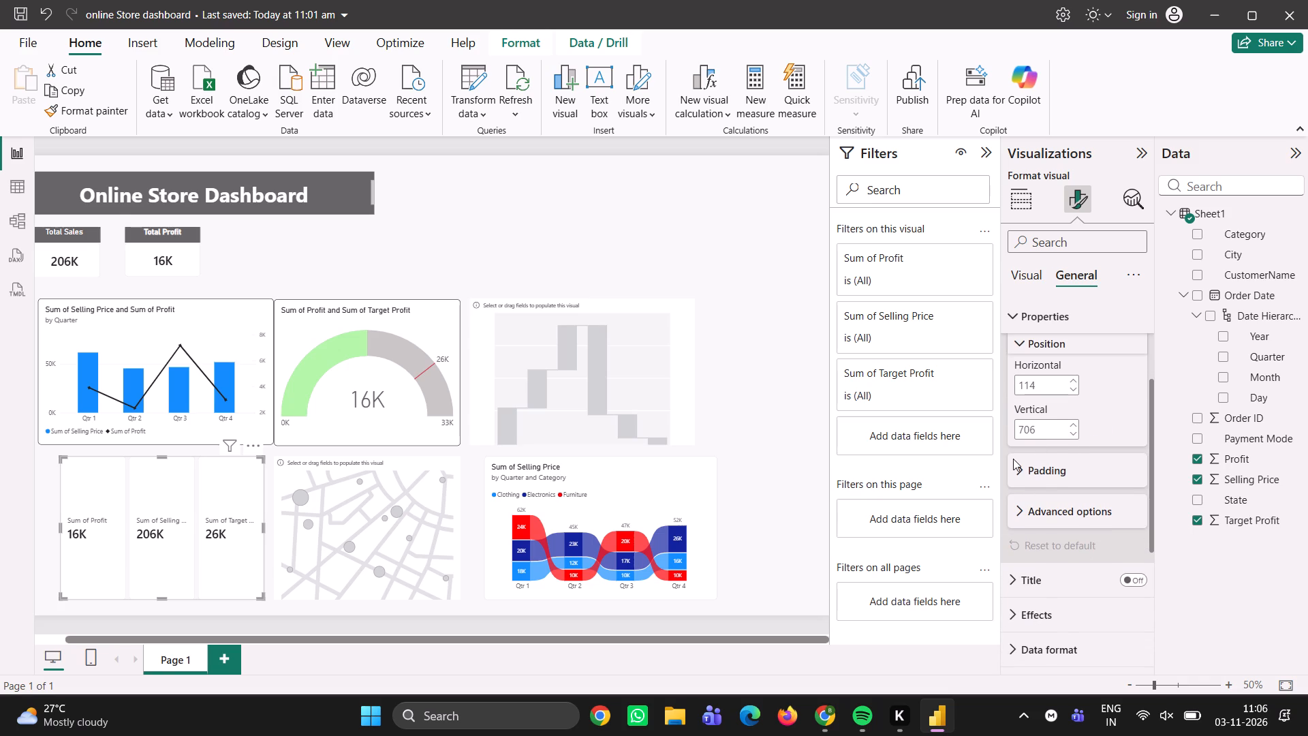
left_click(1013, 459)
left_click(1031, 509)
scroll(1031, 509, "down", 1)
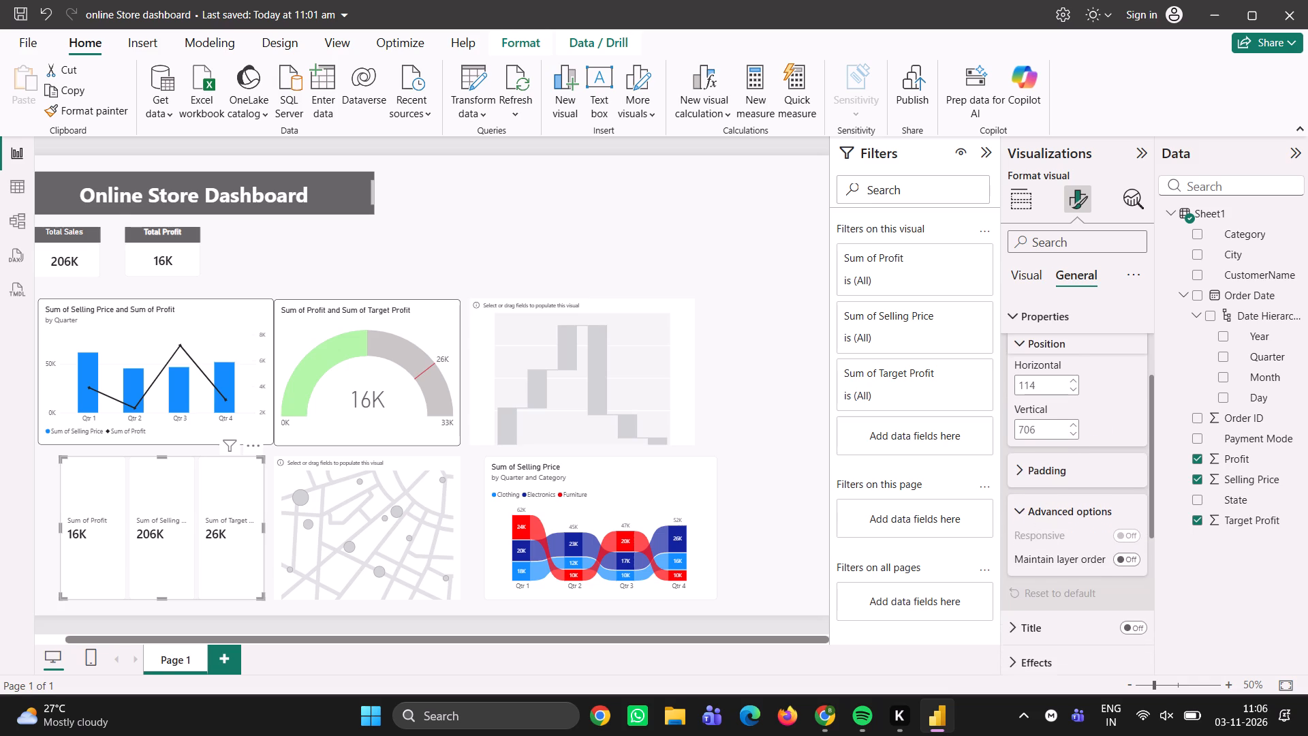
scroll(1031, 509, "down", 1)
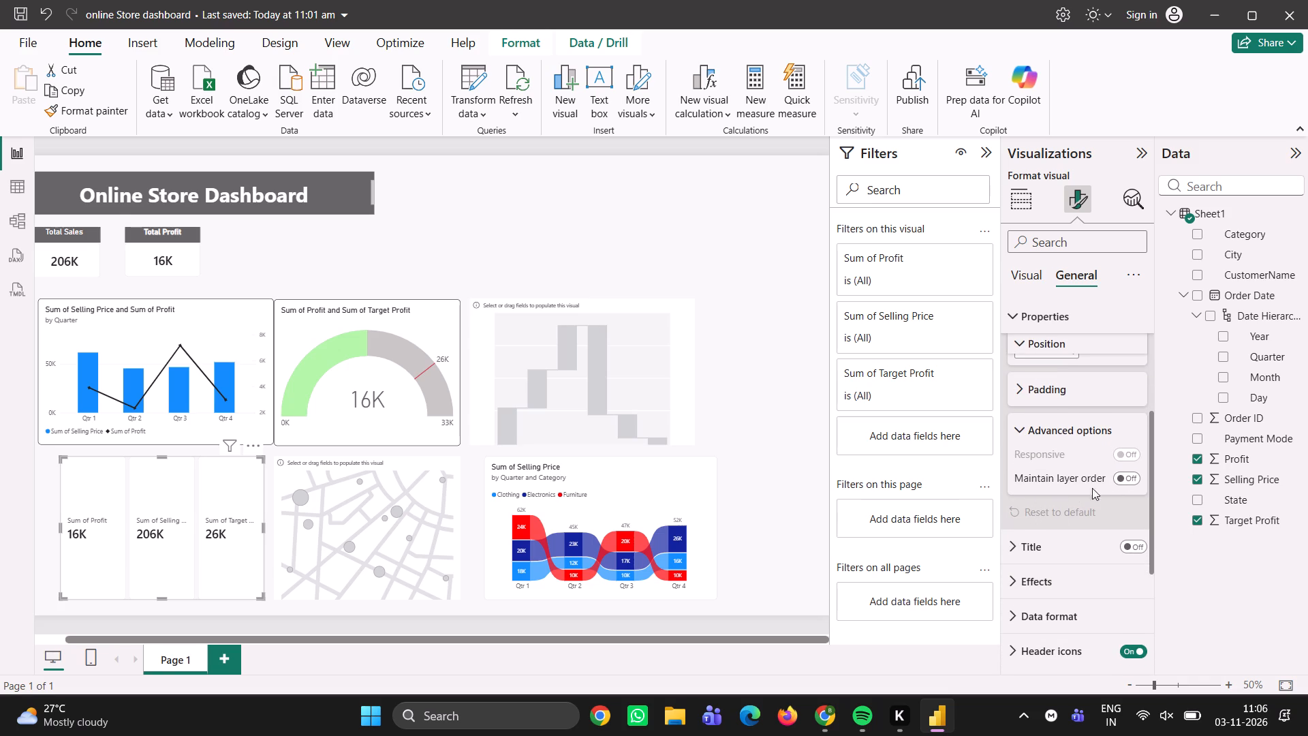
scroll(1048, 567, "down", 1)
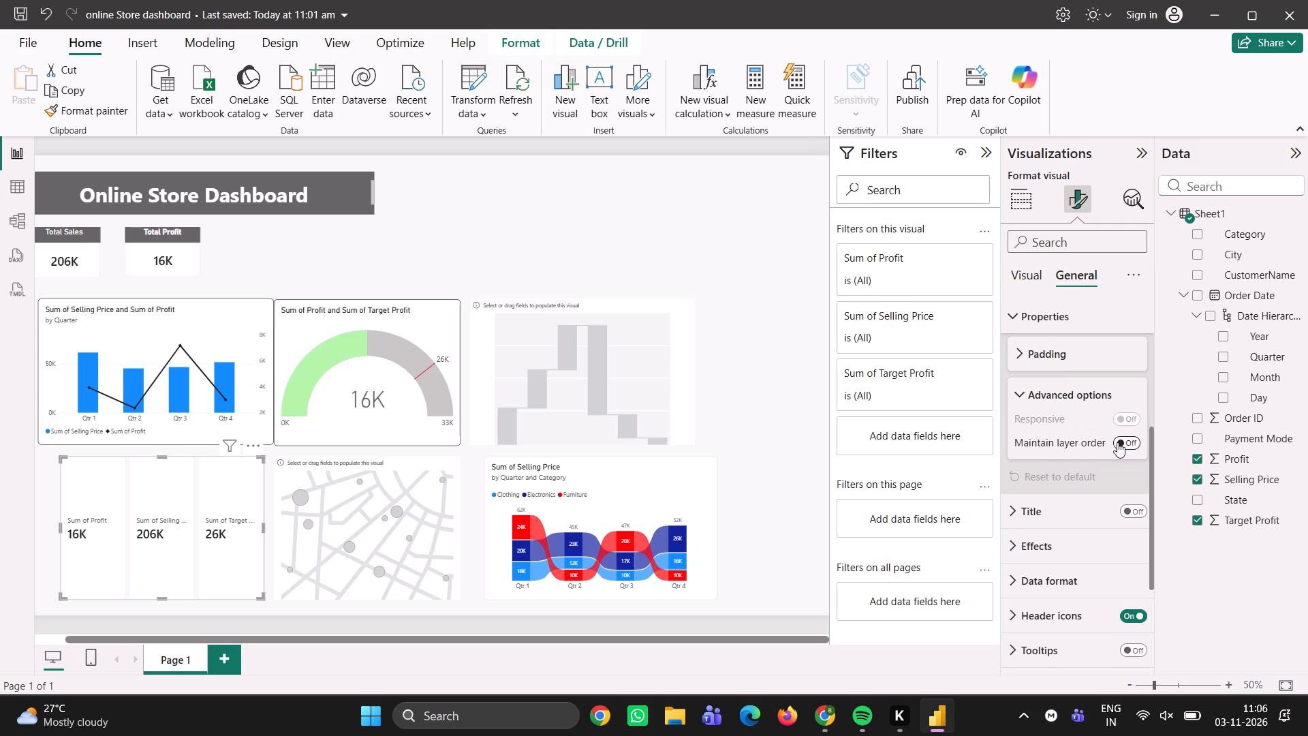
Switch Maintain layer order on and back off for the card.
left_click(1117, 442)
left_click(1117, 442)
Review the card's effects and data format settings, and return to its visual-specific formatting options.
scroll(1117, 520, "down", 1)
left_click(1020, 506)
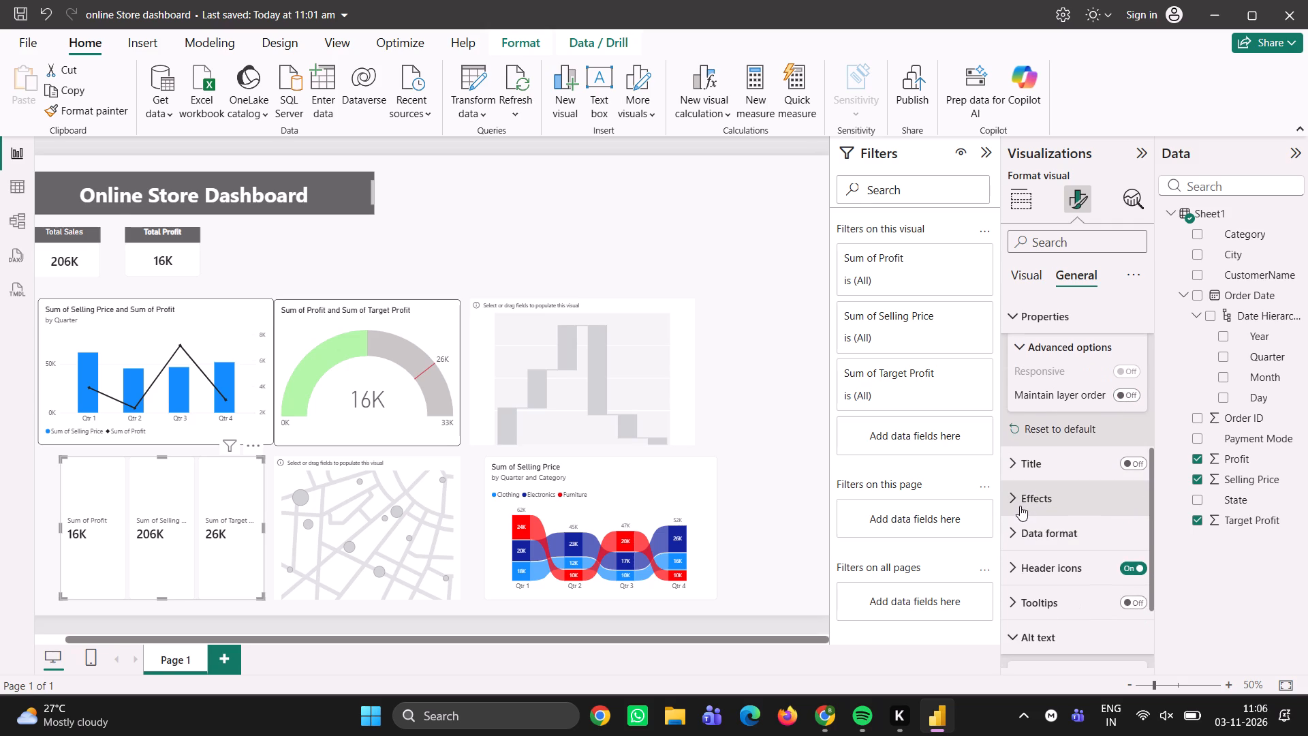
scroll(1020, 506, "down", 3)
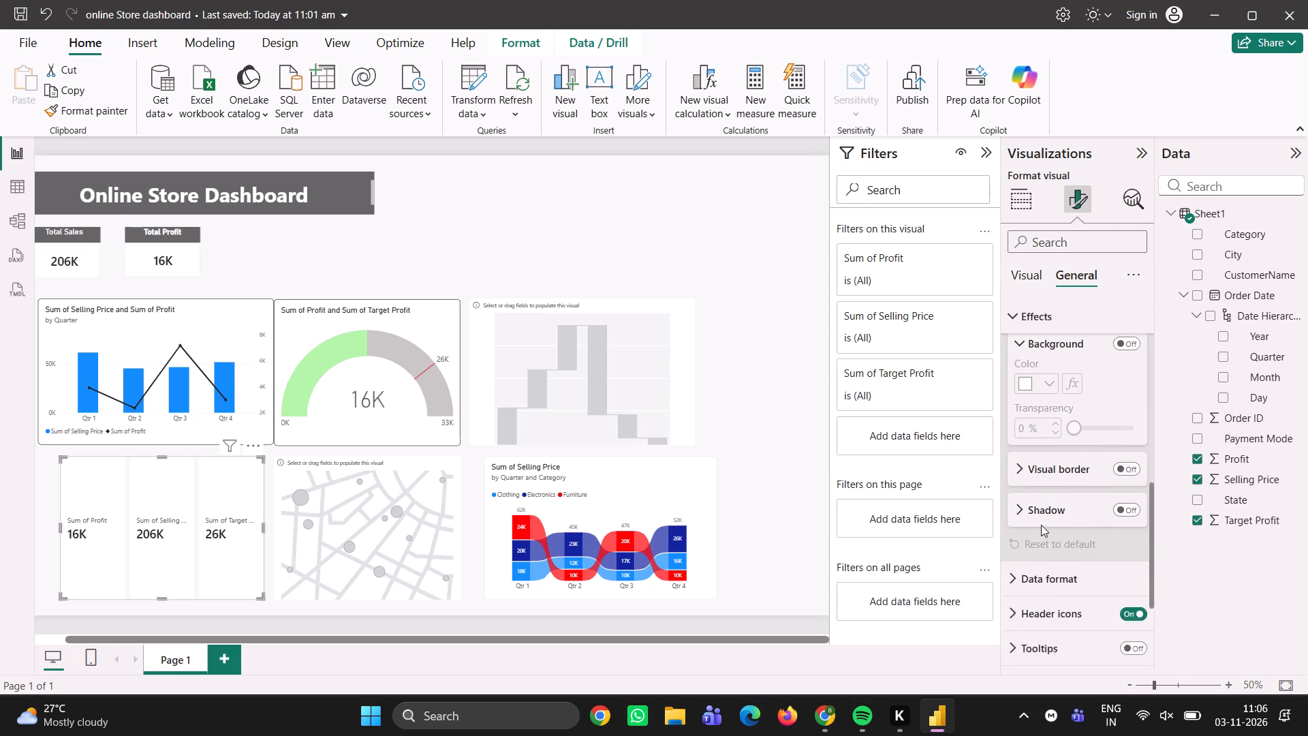
scroll(1041, 525, "down", 2)
left_click(1073, 447)
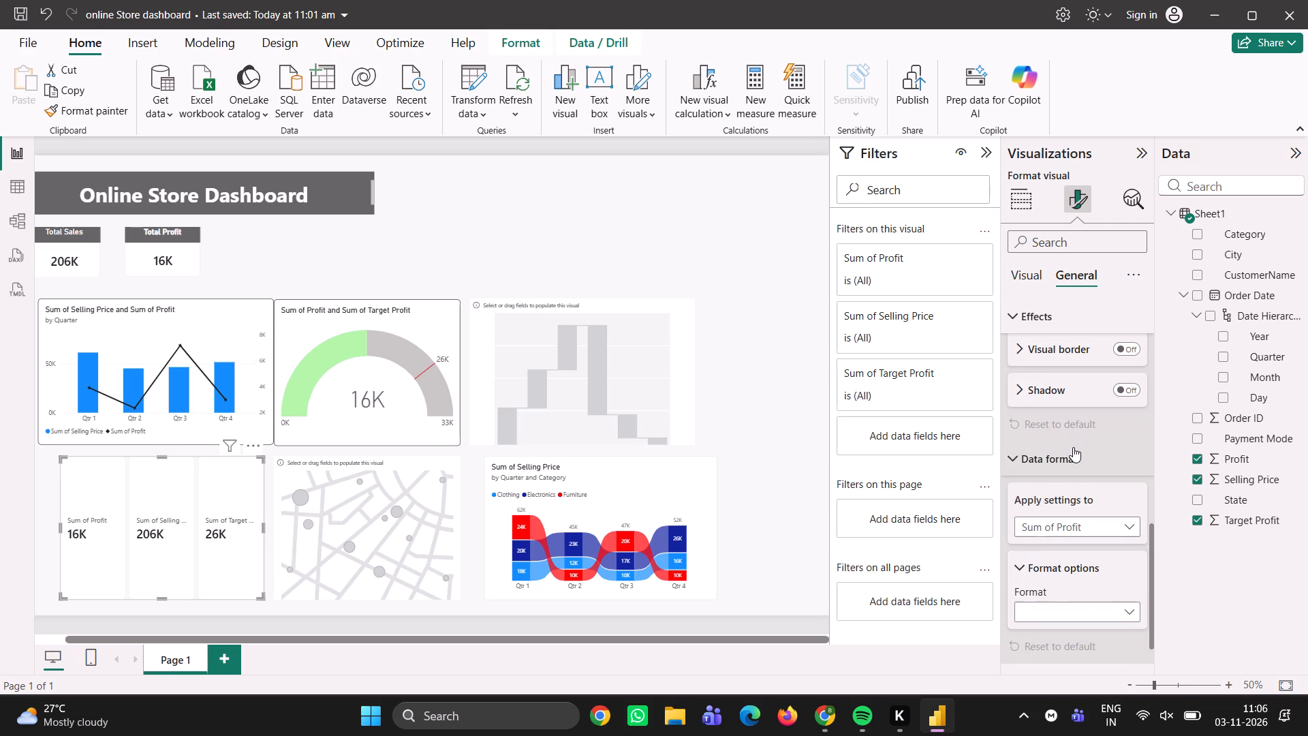
scroll(1073, 447, "down", 3)
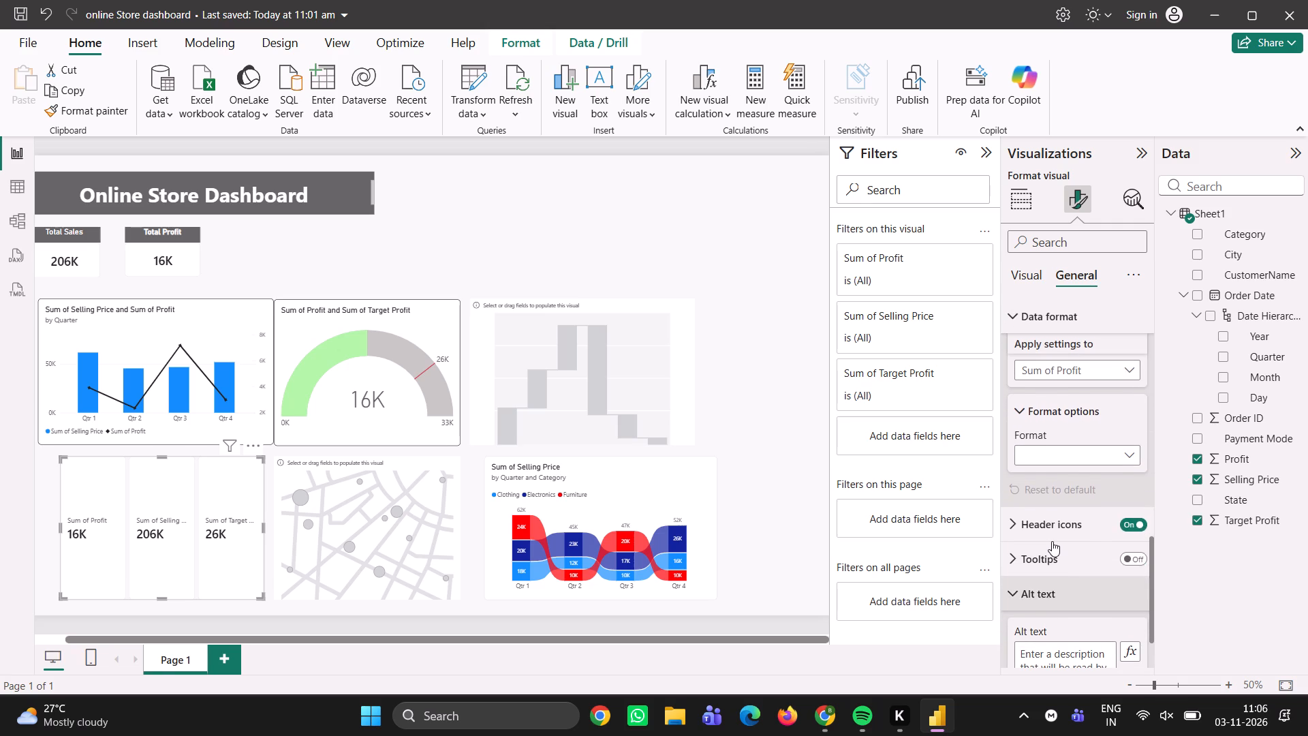
scroll(1052, 541, "down", 4)
left_click_drag(1023, 254, 1031, 283)
left_click(1031, 283)
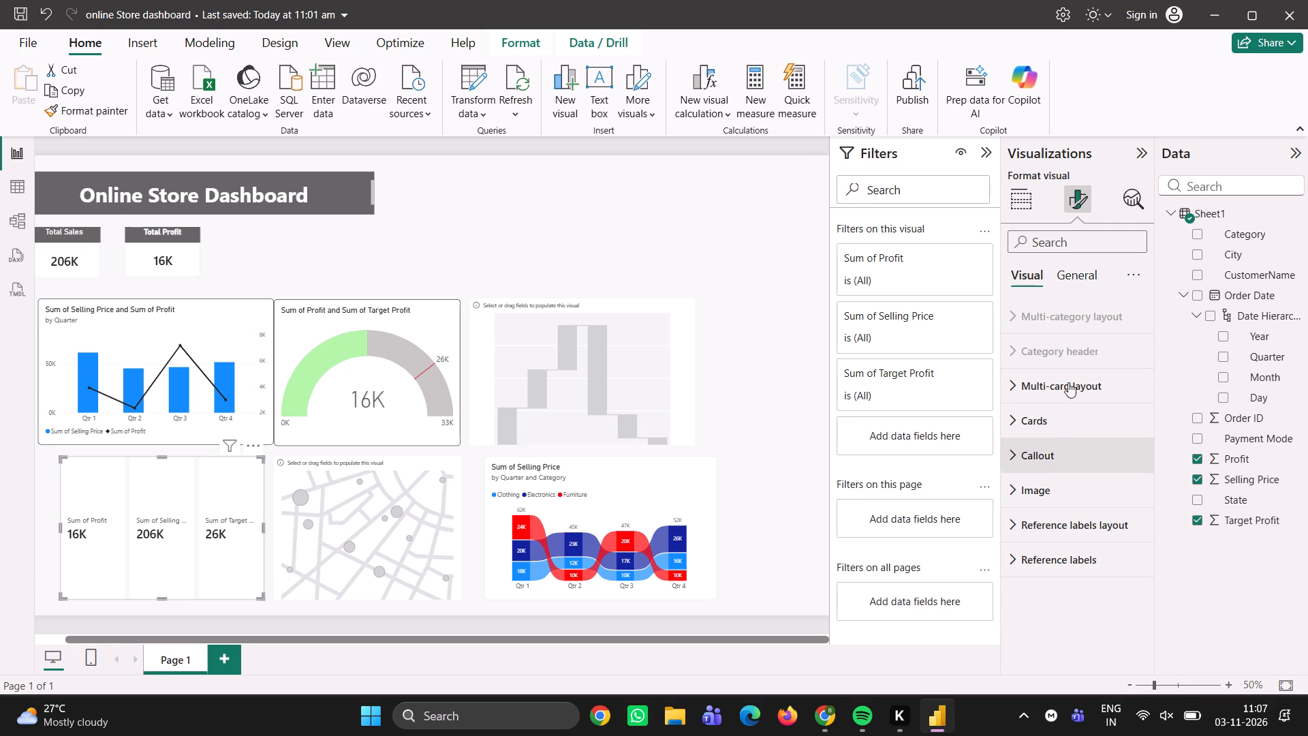
Try to expand the multi-category layout options of the Profit, Selling Price and Target Profit card.
scroll(1073, 357, "up", 2)
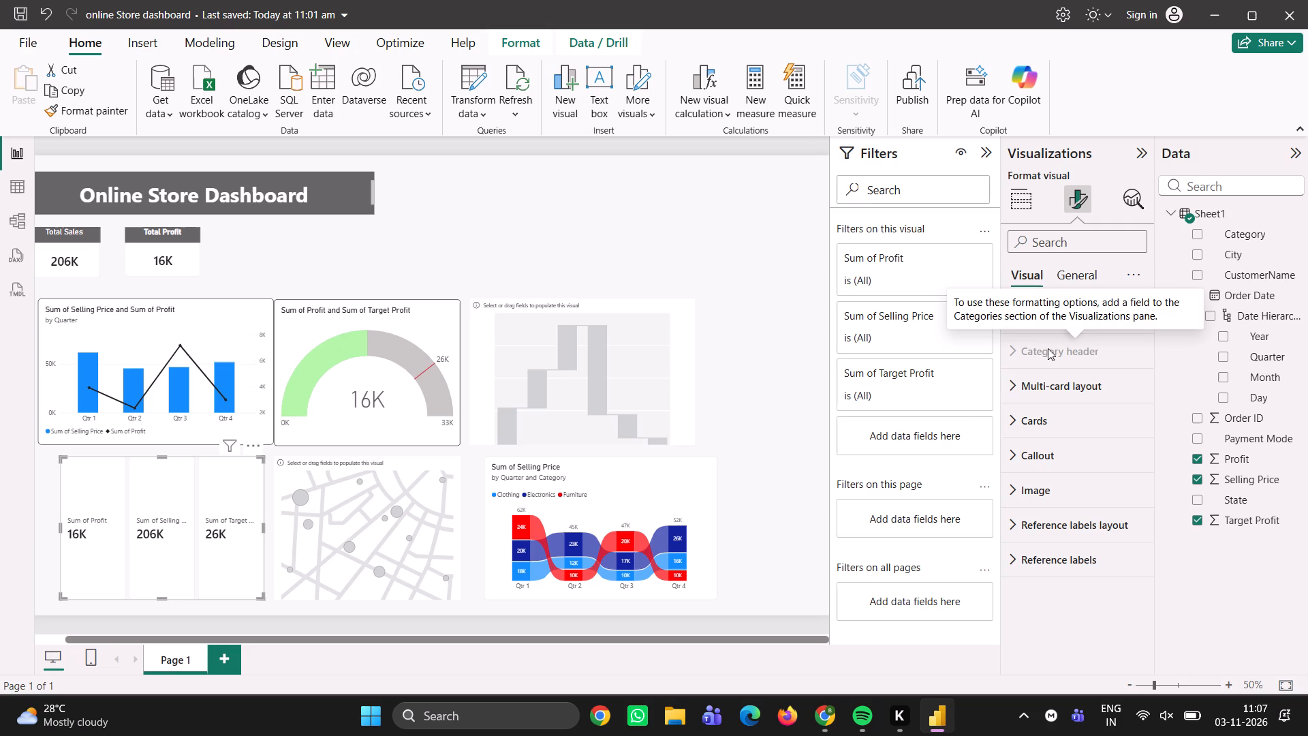
double_click(1075, 310)
left_click(1058, 312)
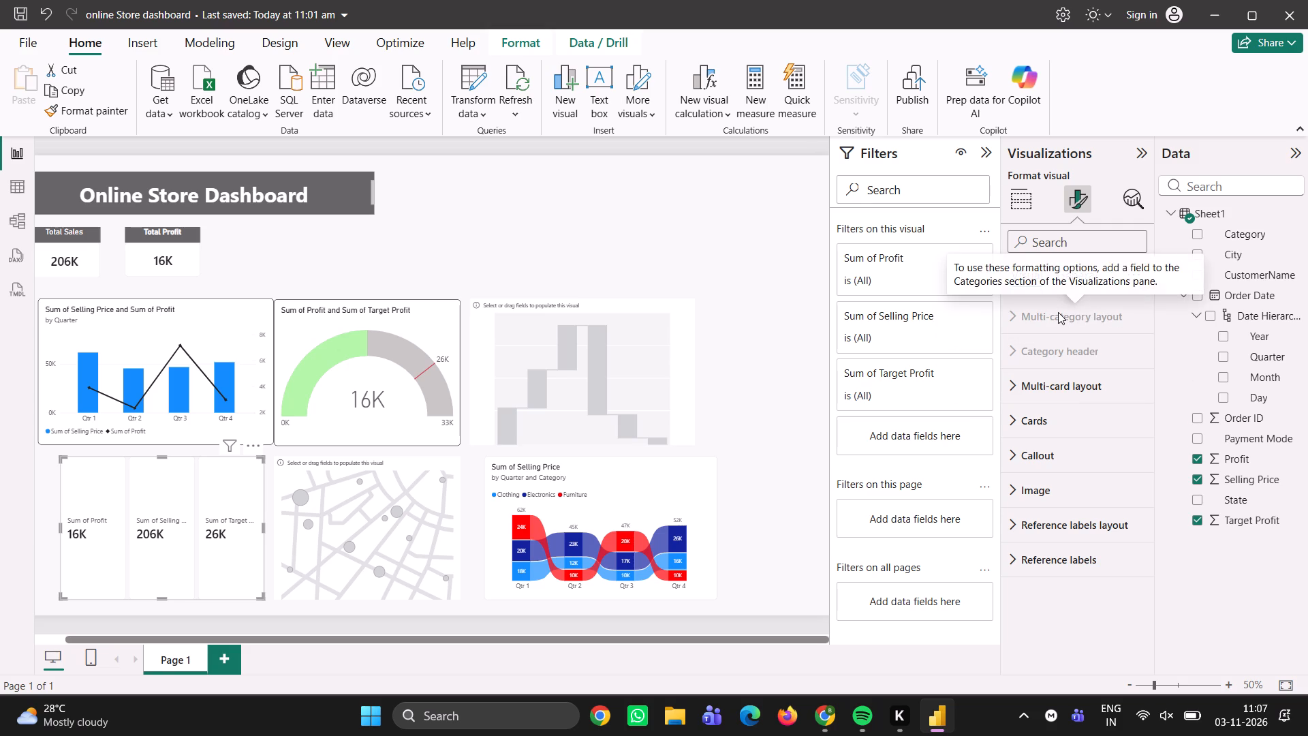
left_click(1058, 312)
double_click(1084, 323)
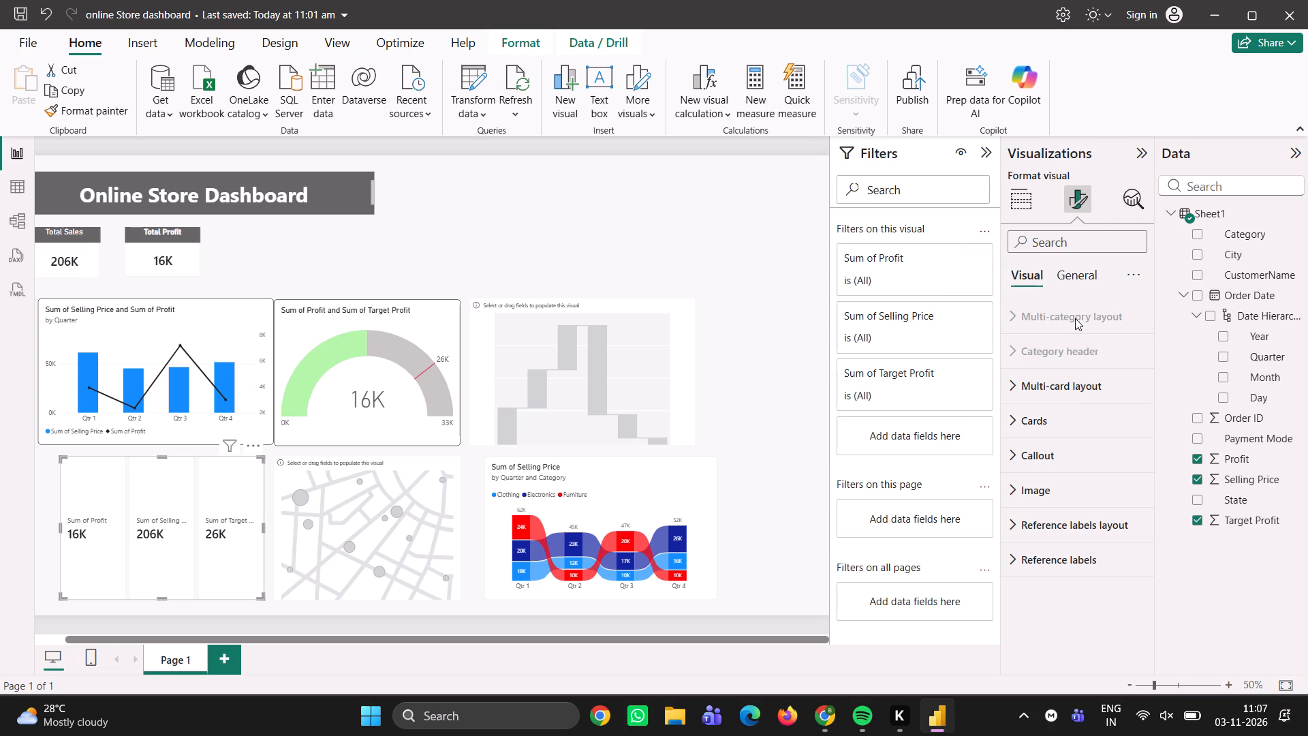
left_click(1068, 312)
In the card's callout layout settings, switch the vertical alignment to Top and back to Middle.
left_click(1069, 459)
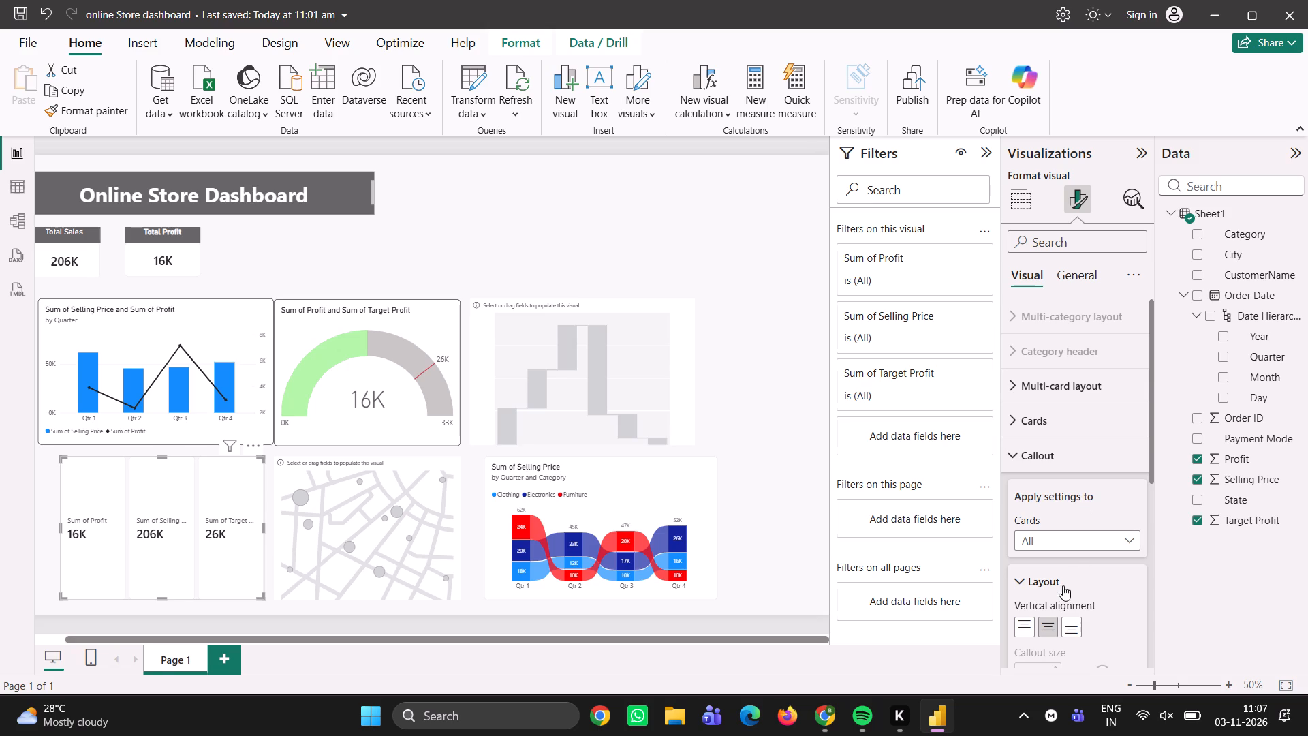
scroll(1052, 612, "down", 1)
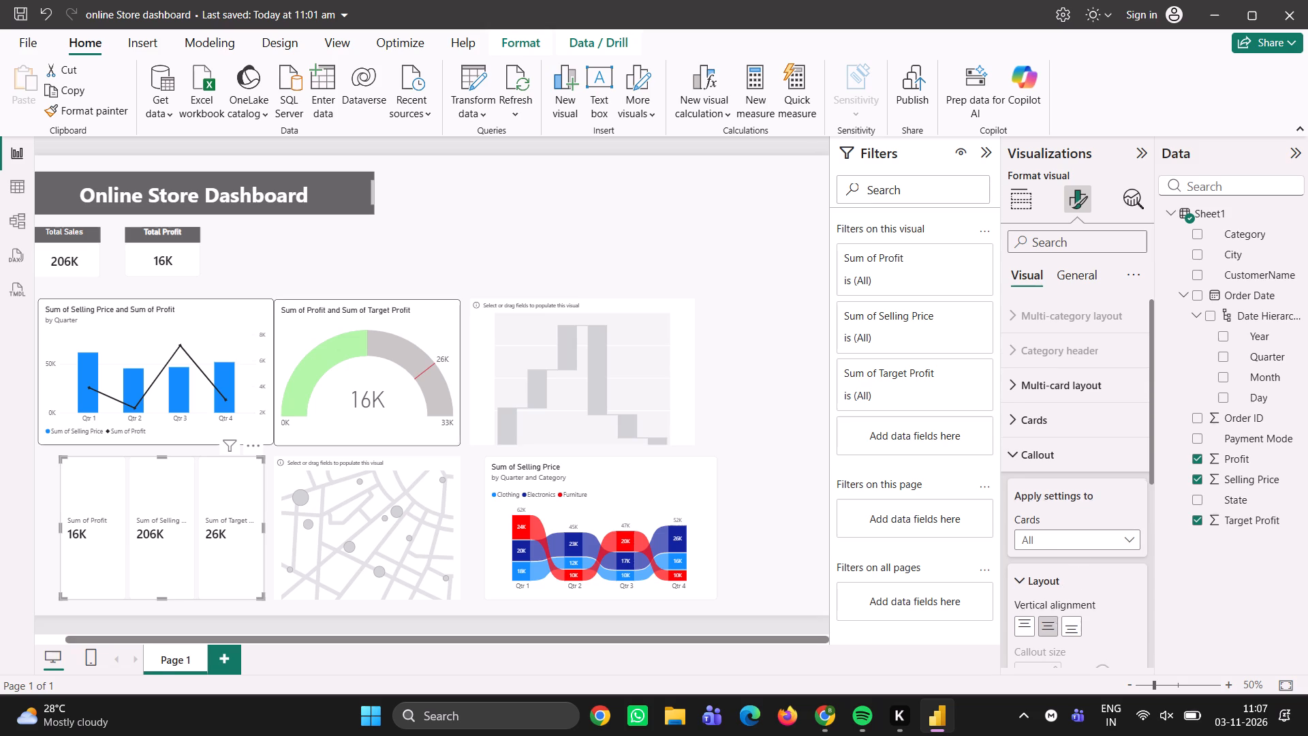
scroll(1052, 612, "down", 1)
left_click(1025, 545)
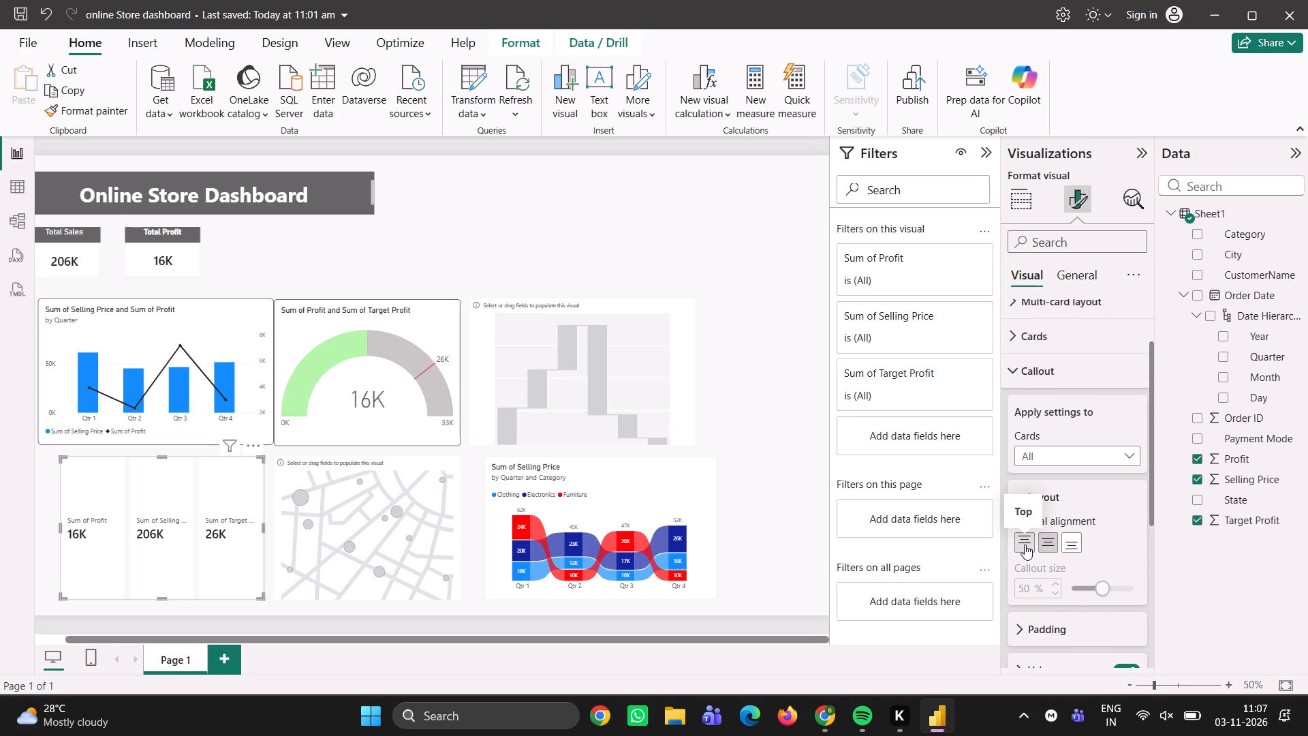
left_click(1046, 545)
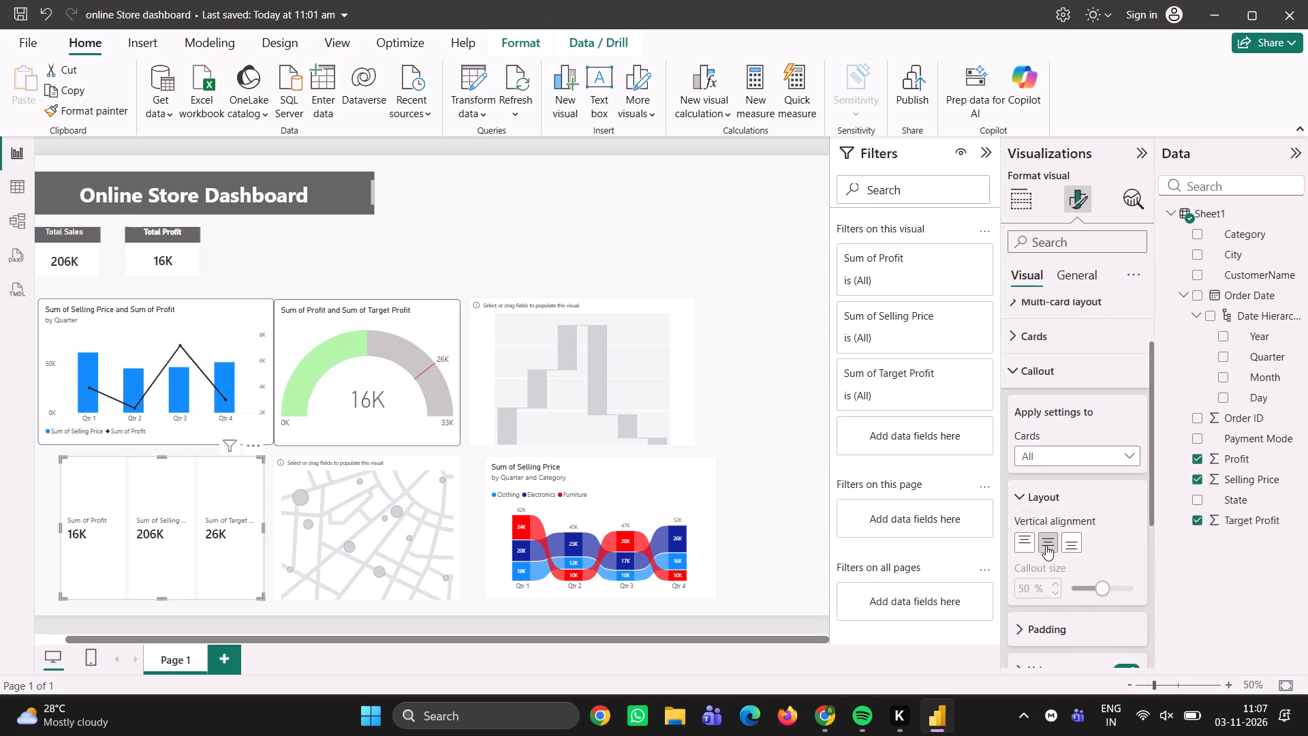
Examine the card's remaining callout options, and check its general properties before returning to the visual-specific settings.
scroll(1102, 575, "down", 1)
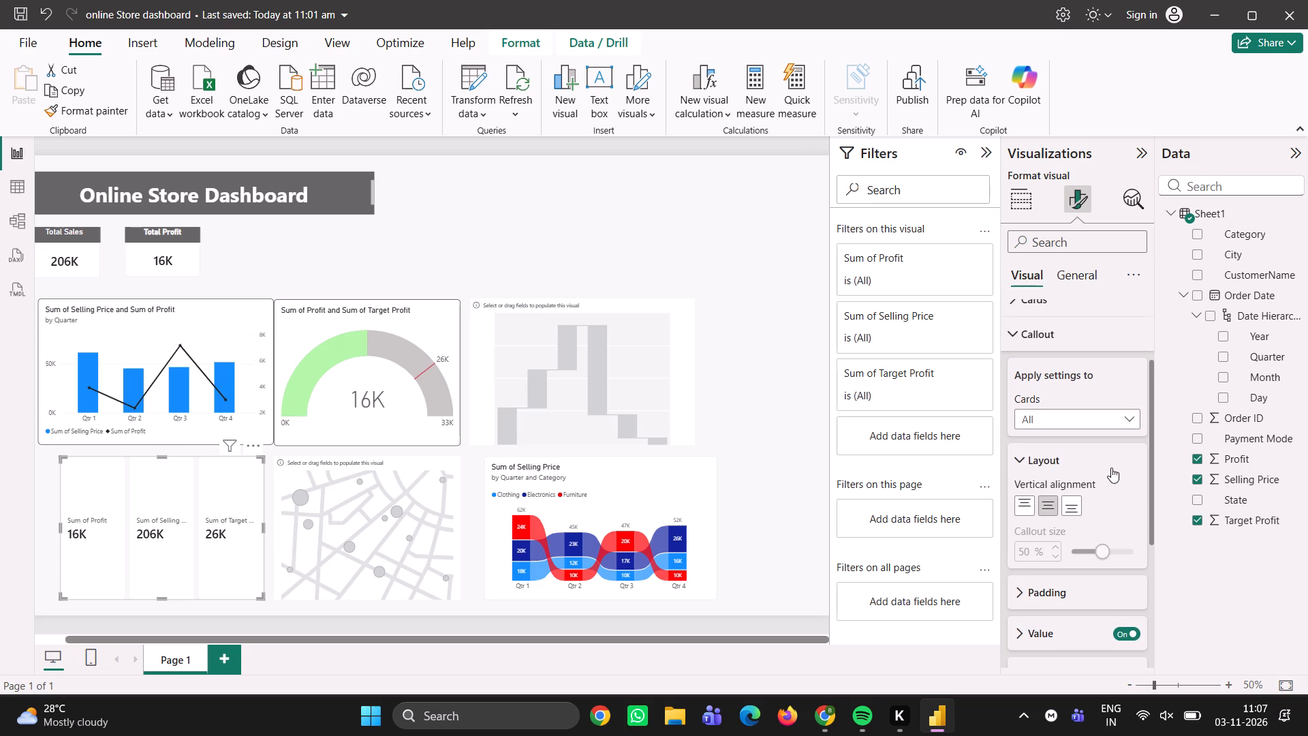
scroll(1061, 537, "down", 2)
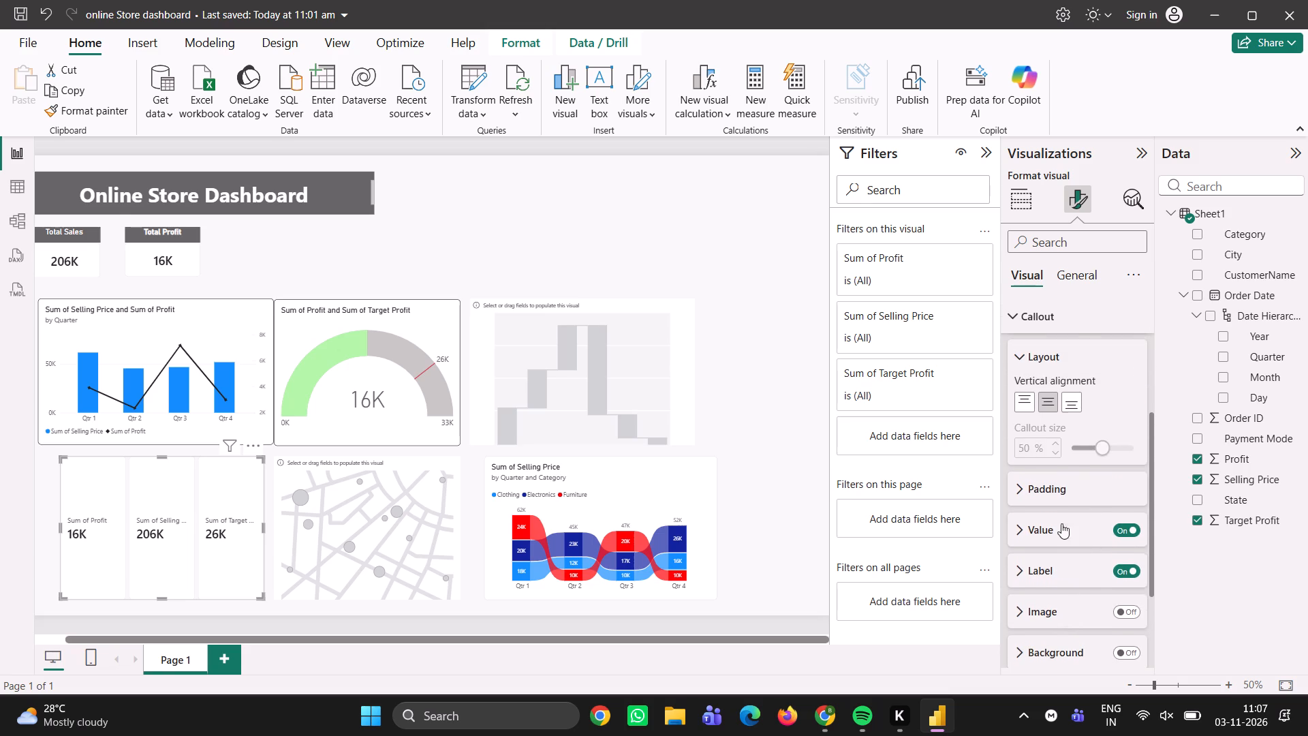
scroll(1069, 449, "up", 1)
left_click(1039, 432)
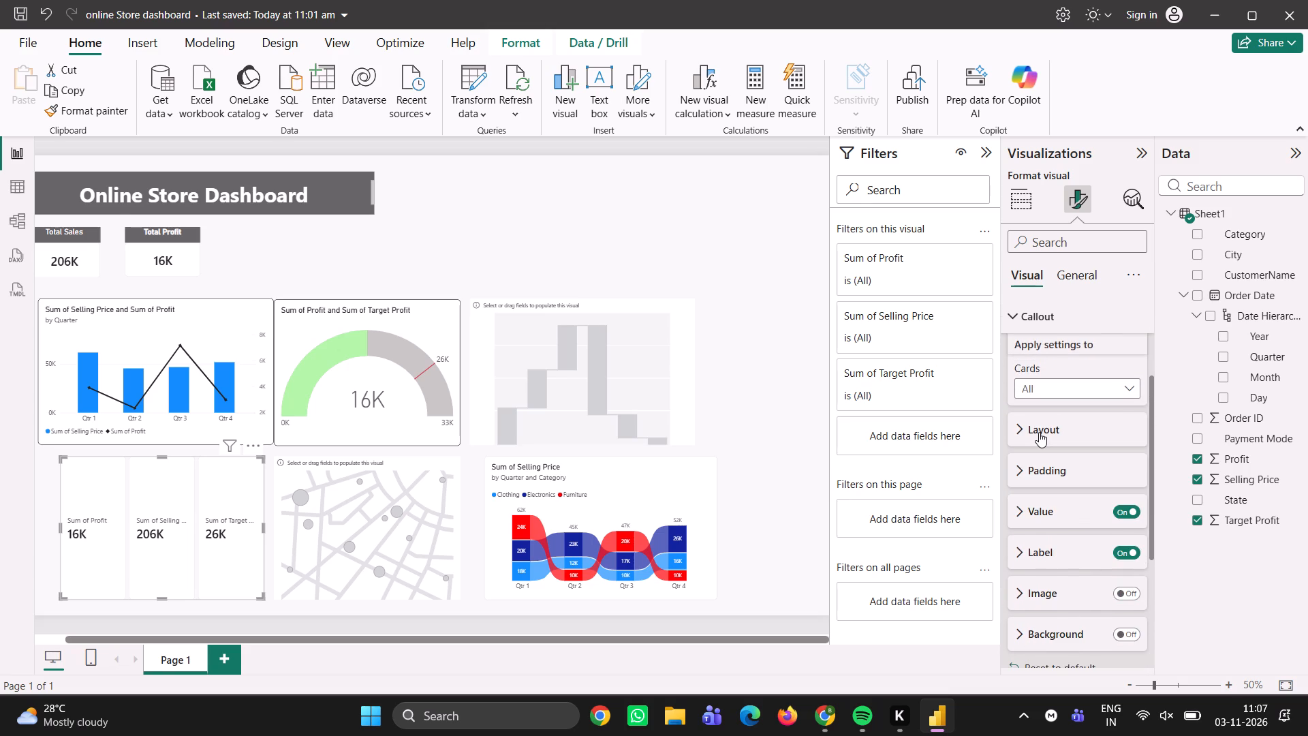
left_click(1039, 432)
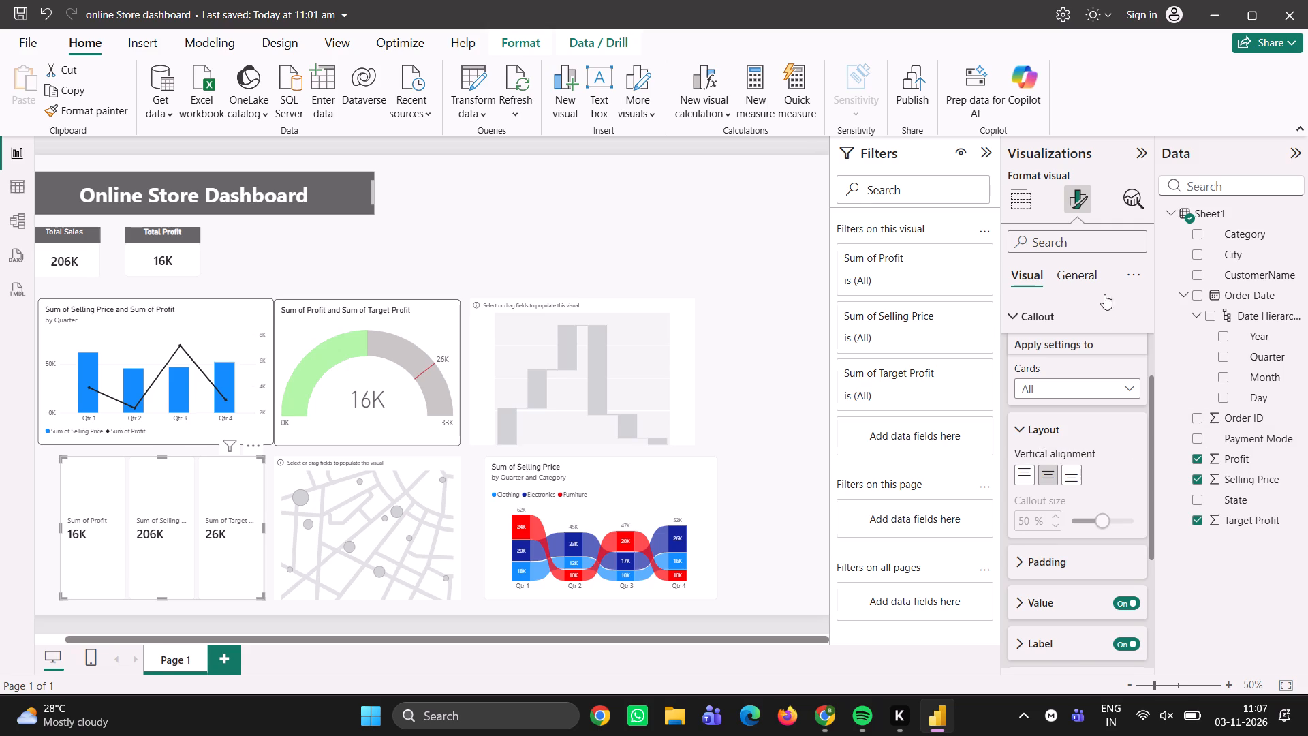
left_click(1087, 276)
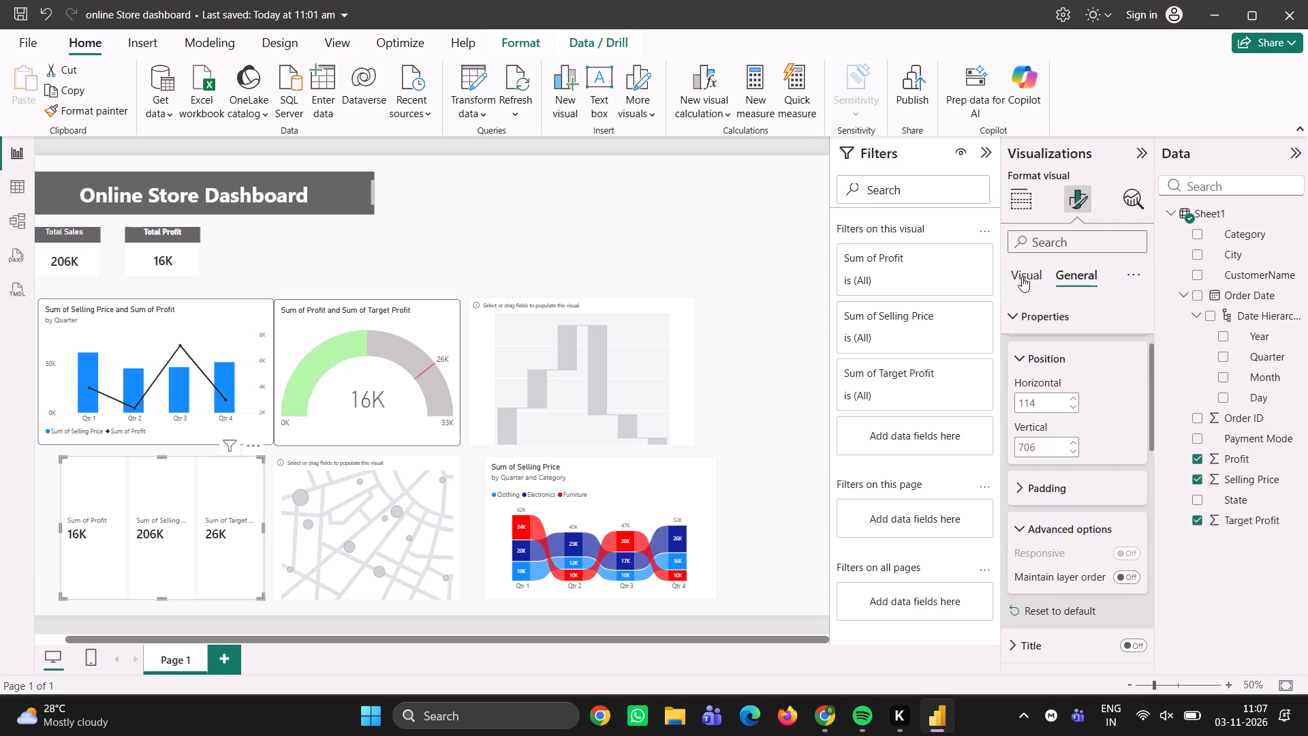
left_click(1022, 277)
scroll(1071, 457, "down", 1)
scroll(1074, 480, "up", 1)
scroll(1074, 480, "down", 3)
scroll(1076, 555, "up", 4)
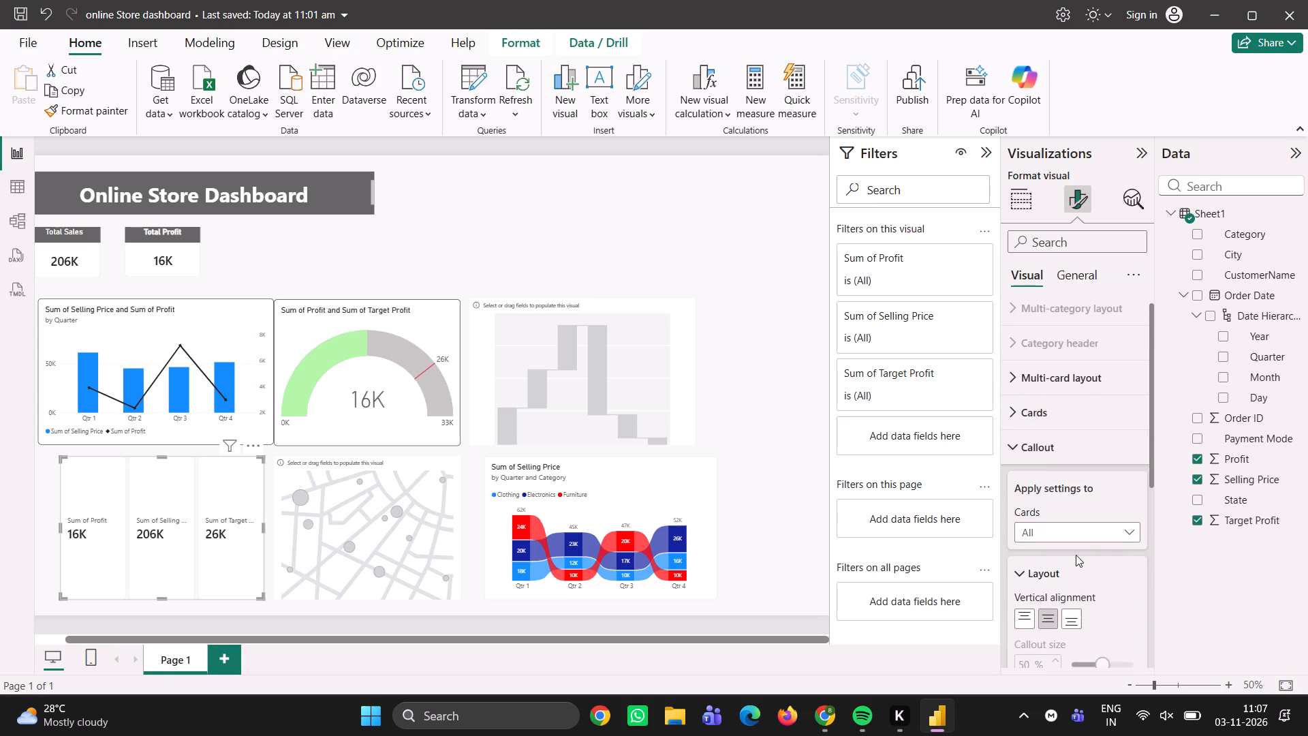
Examine the Cards settings, checking which cards they can apply to and the available element orders.
left_click(1051, 434)
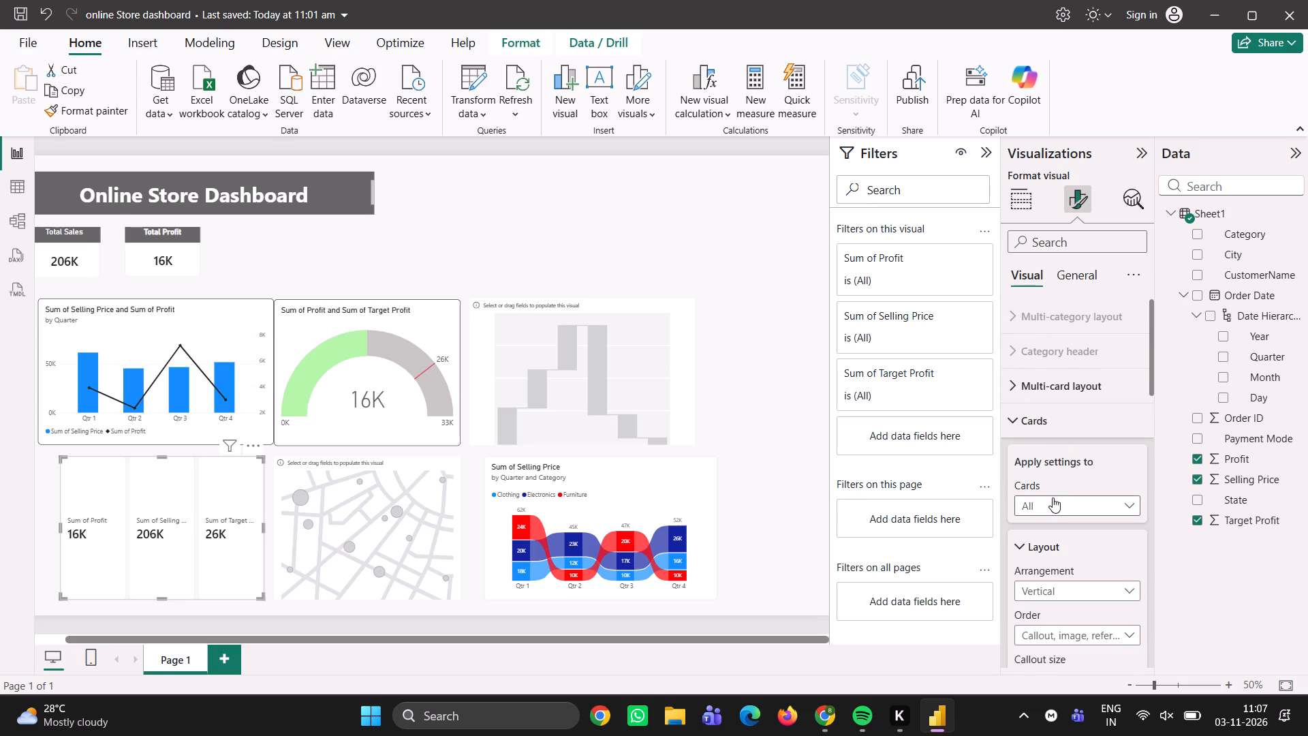
left_click(1052, 502)
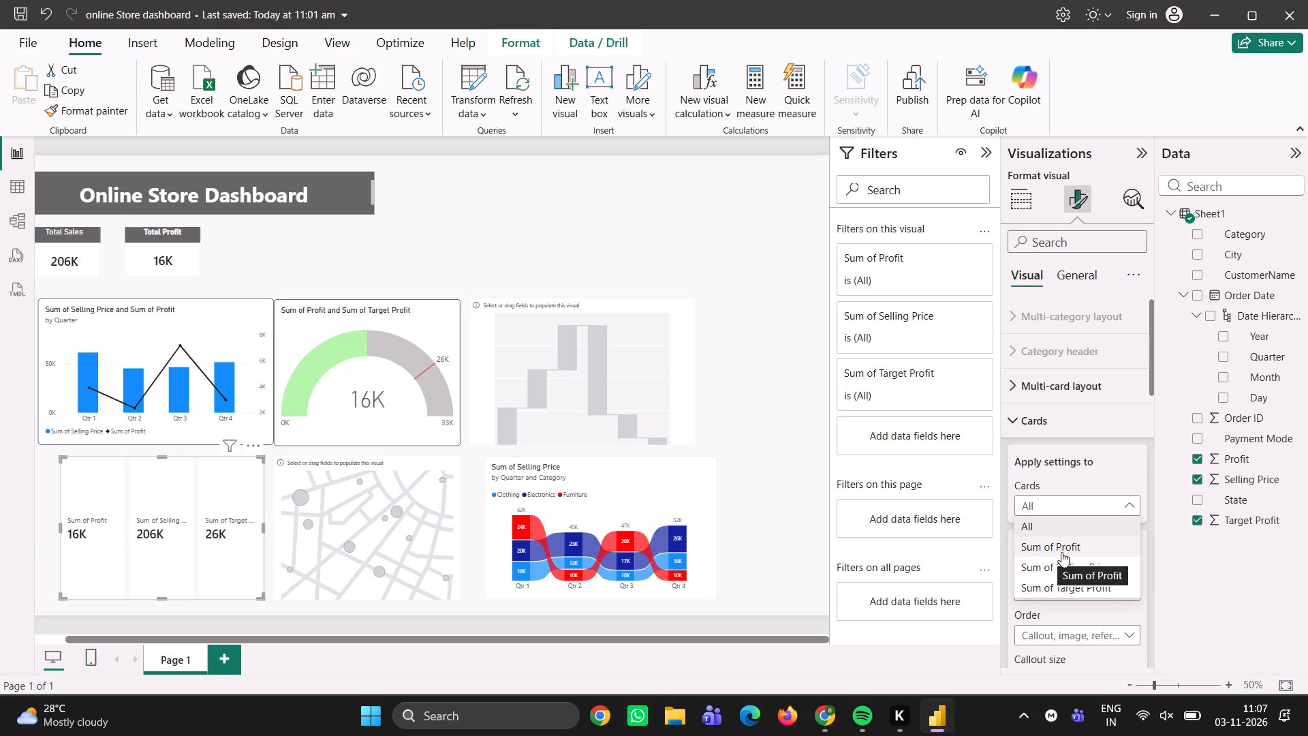
left_click(1072, 639)
left_click(1072, 639)
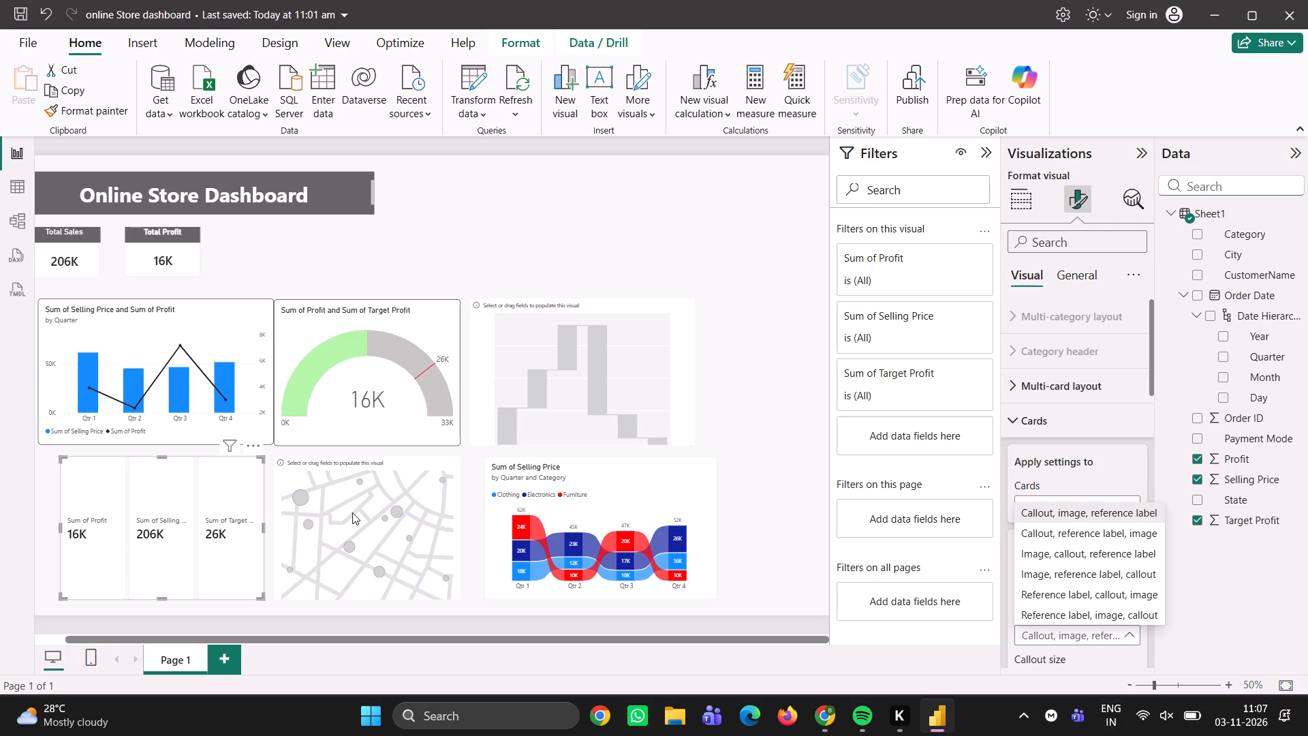
left_click(237, 519)
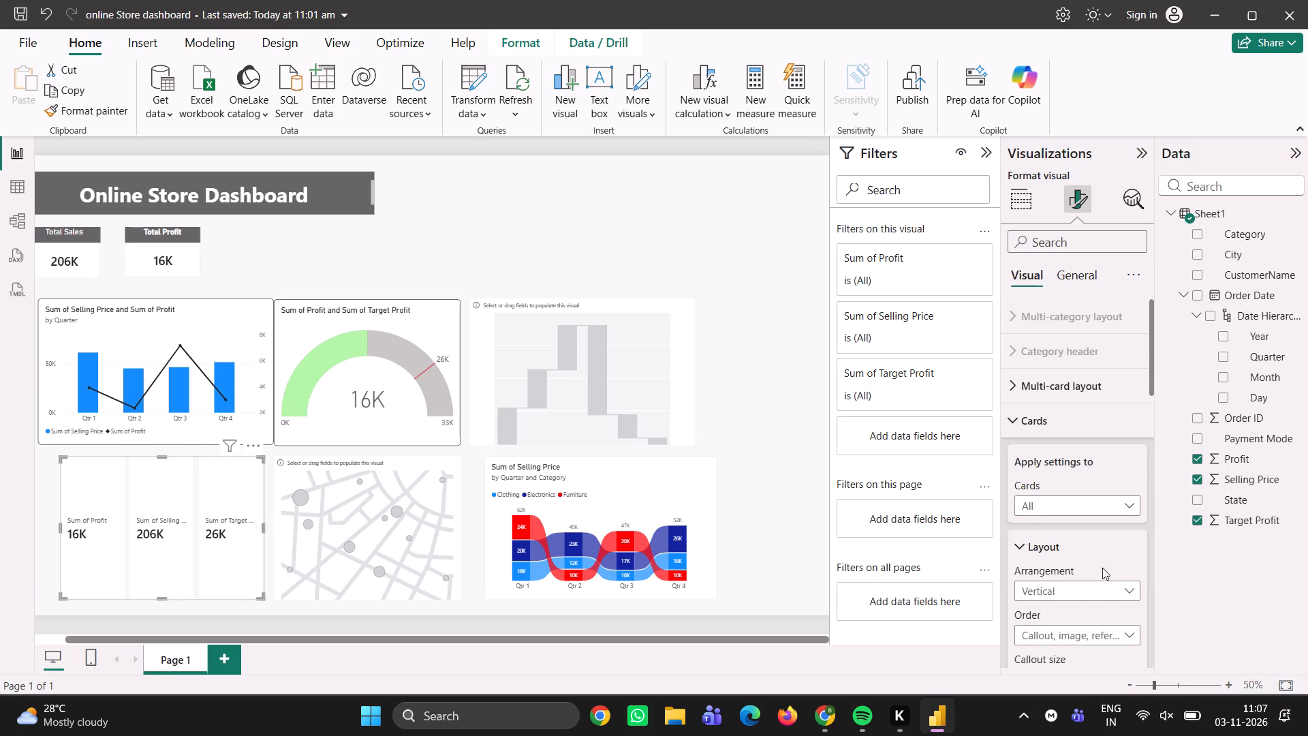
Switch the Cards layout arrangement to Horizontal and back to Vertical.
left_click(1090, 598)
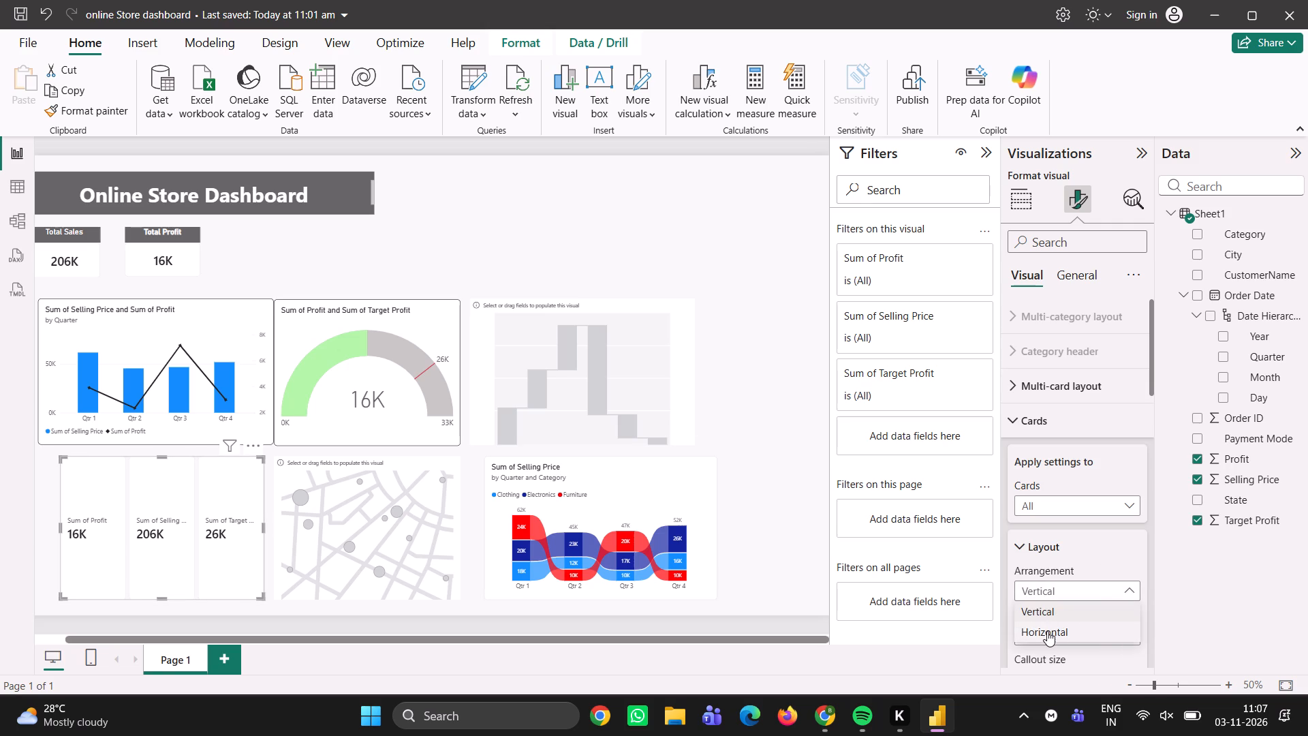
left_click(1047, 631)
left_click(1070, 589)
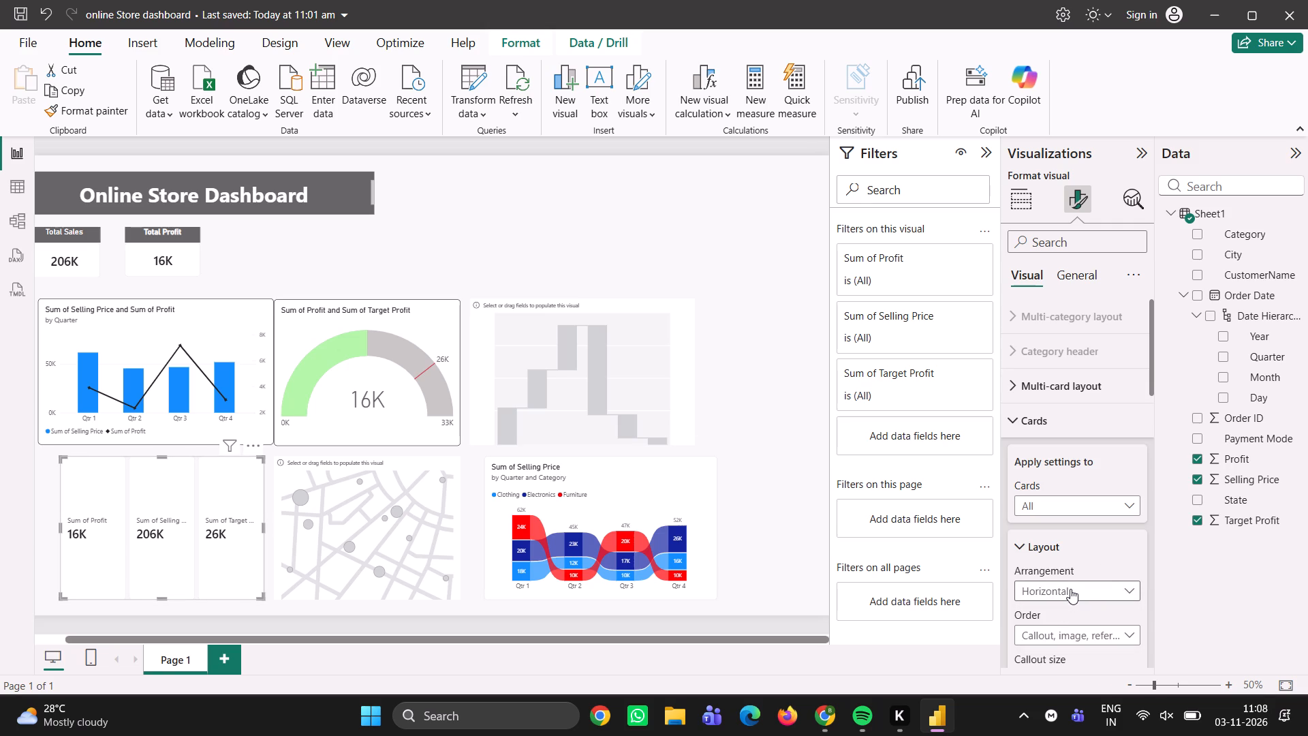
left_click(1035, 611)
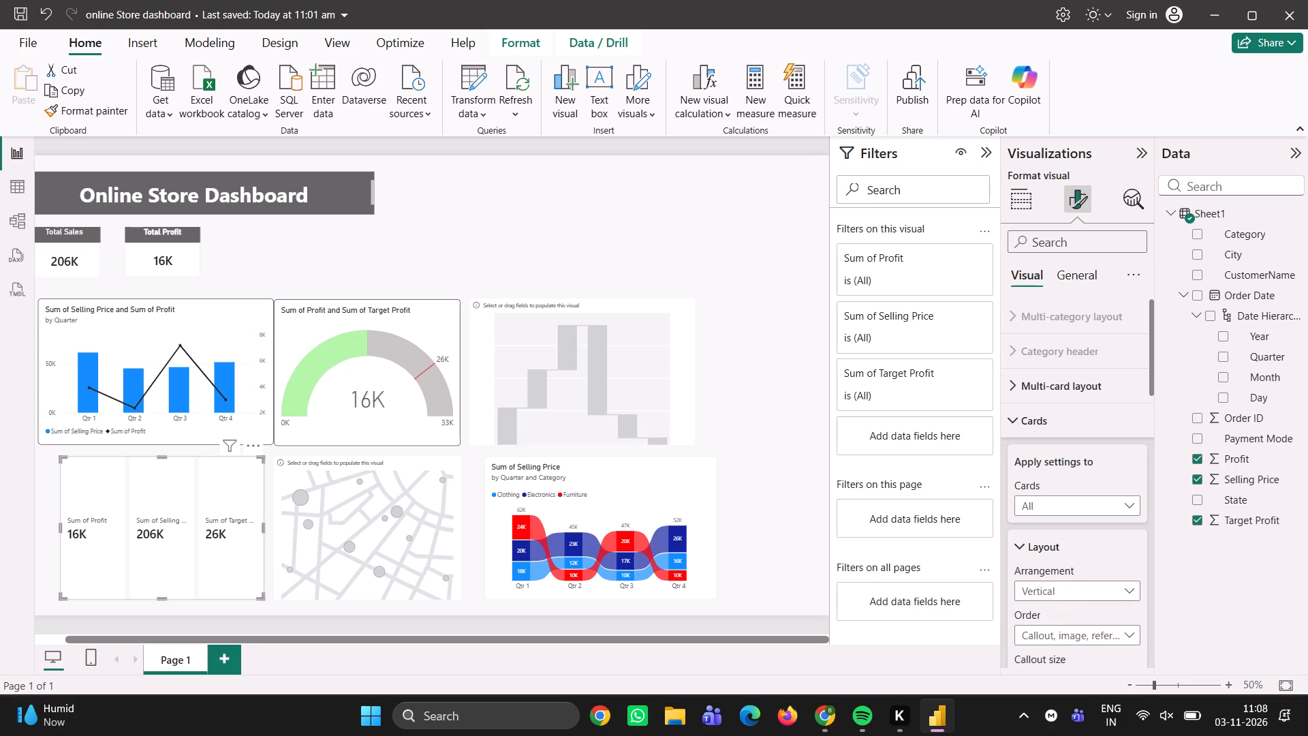
Set the Cards layout arrangement to Horizontal for all cards.
left_click(1090, 585)
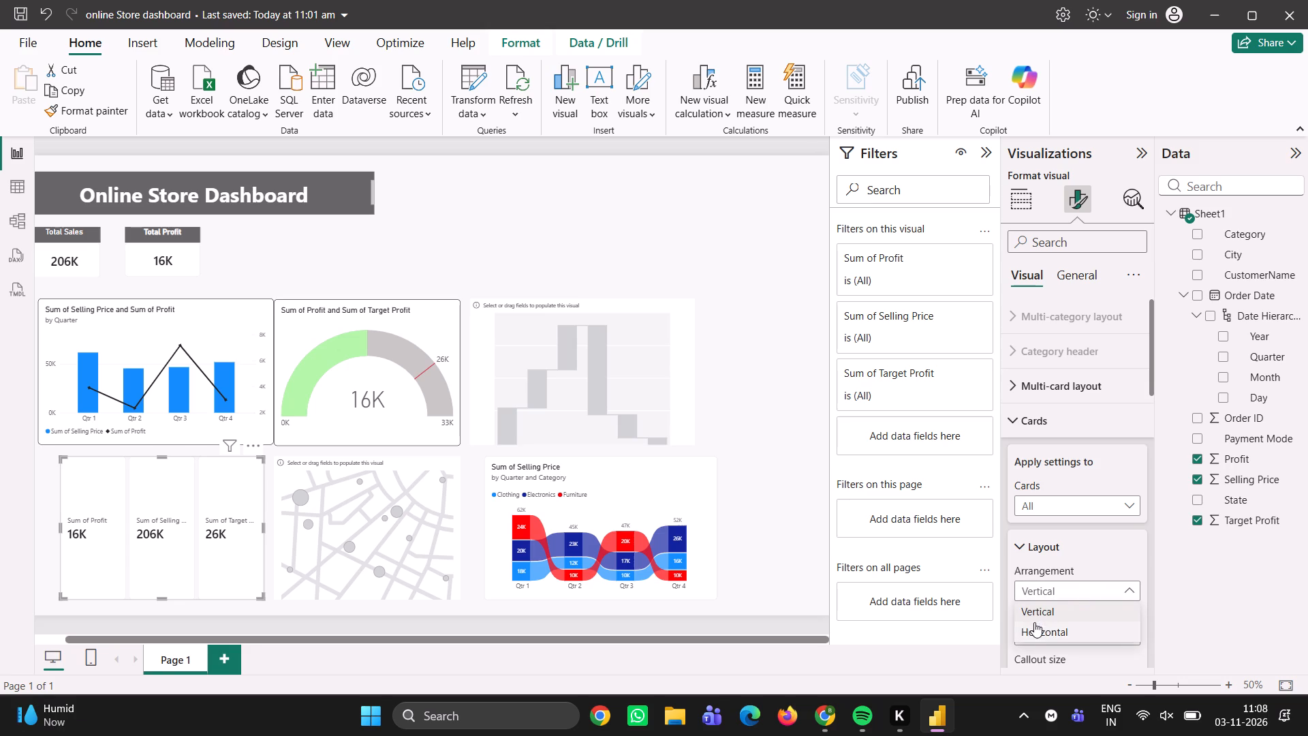
left_click(1033, 622)
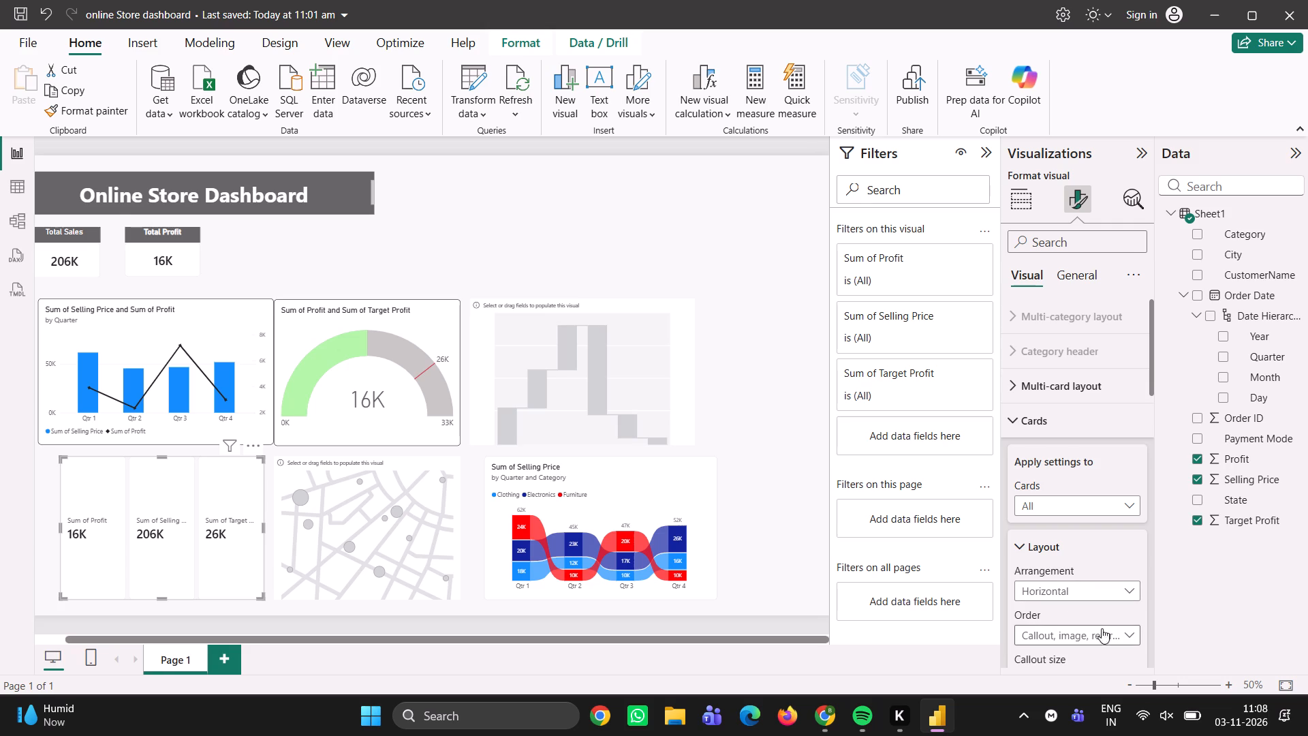
Try a callout size of 77% in the Cards layout, and reduce it to 52%.
scroll(1068, 606, "down", 1)
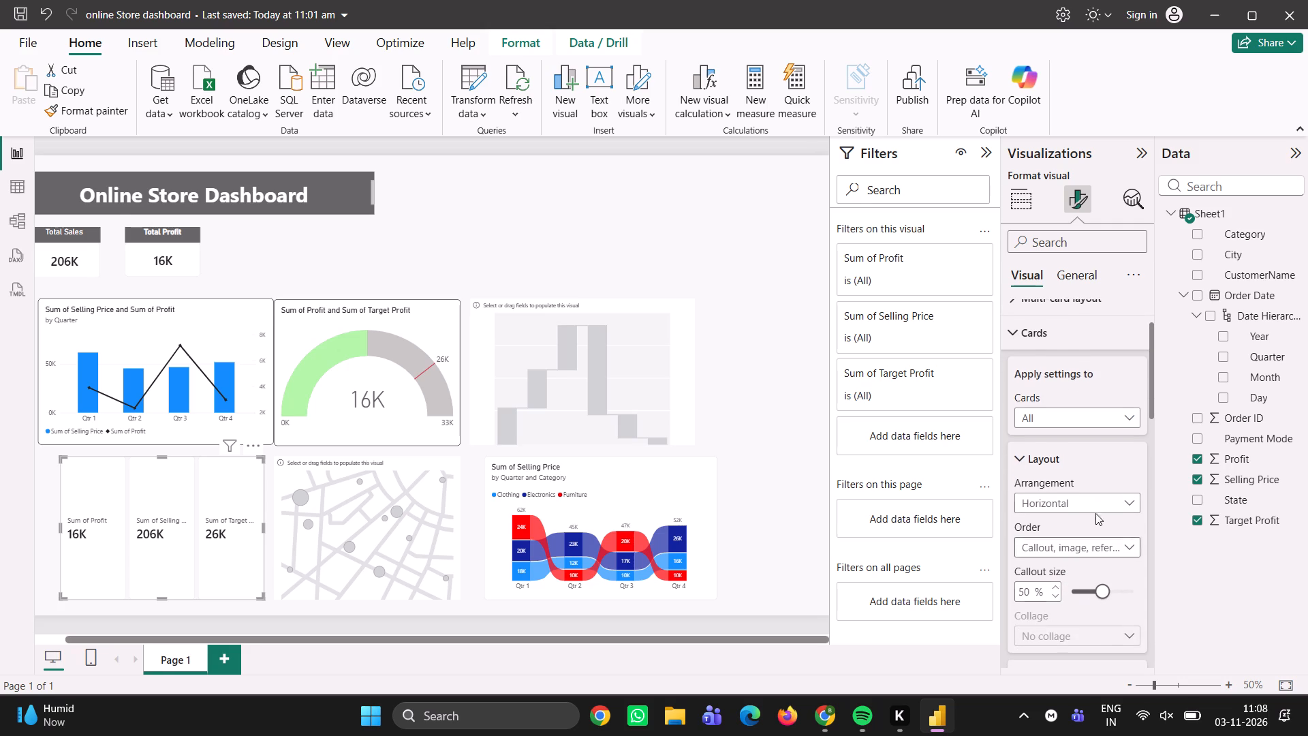
left_click(1115, 517)
left_click_drag(1101, 589, 1118, 592)
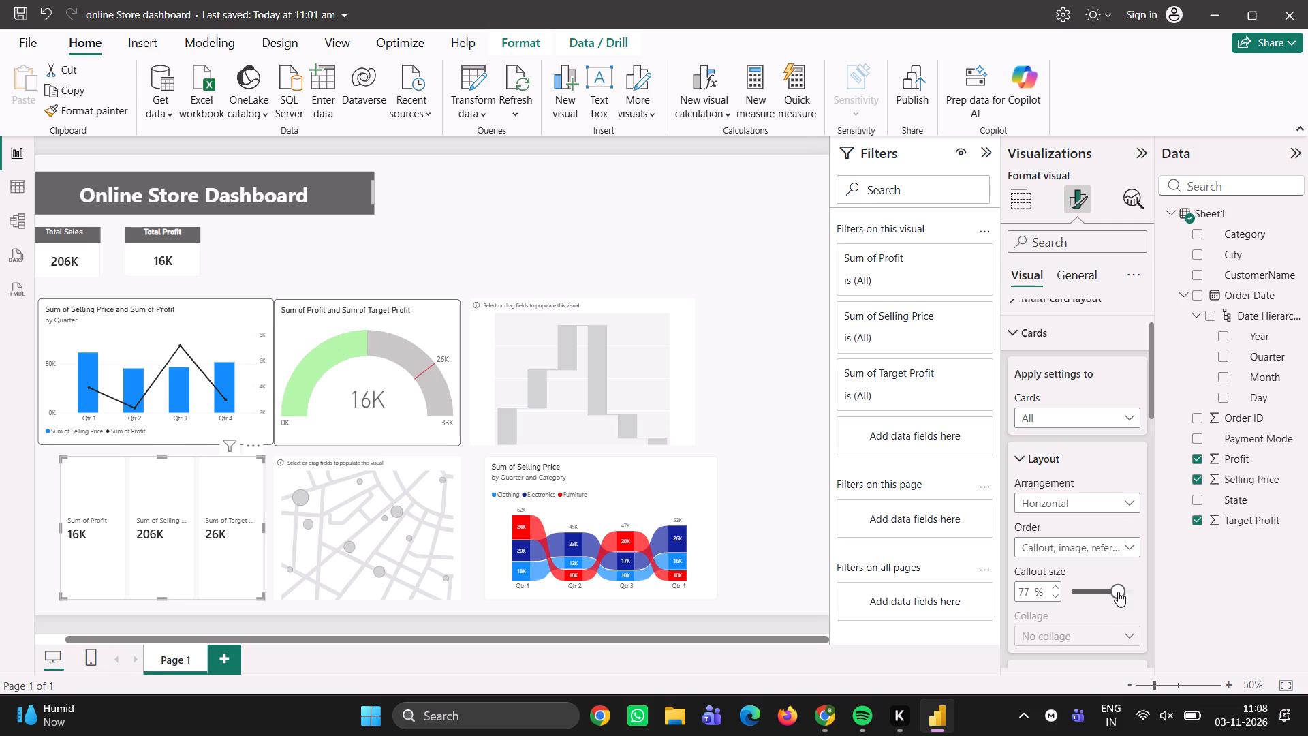
left_click_drag(1118, 592, 1104, 592)
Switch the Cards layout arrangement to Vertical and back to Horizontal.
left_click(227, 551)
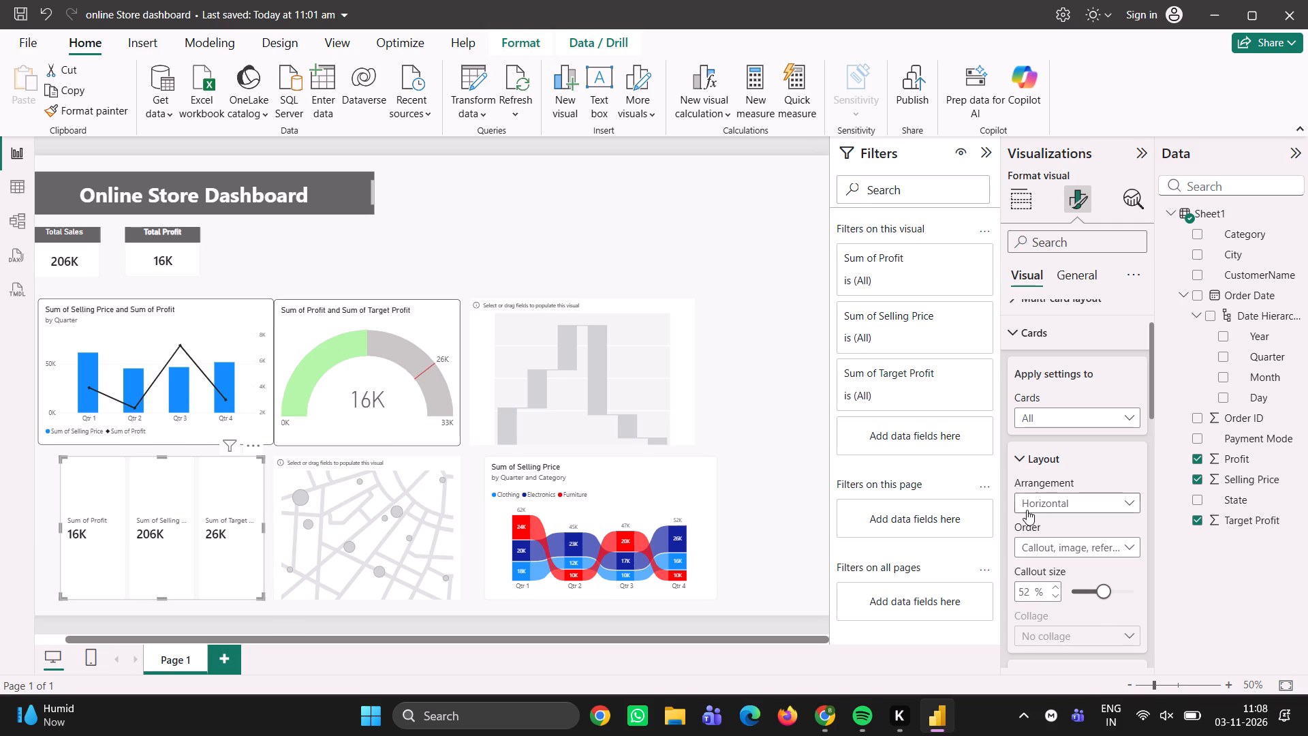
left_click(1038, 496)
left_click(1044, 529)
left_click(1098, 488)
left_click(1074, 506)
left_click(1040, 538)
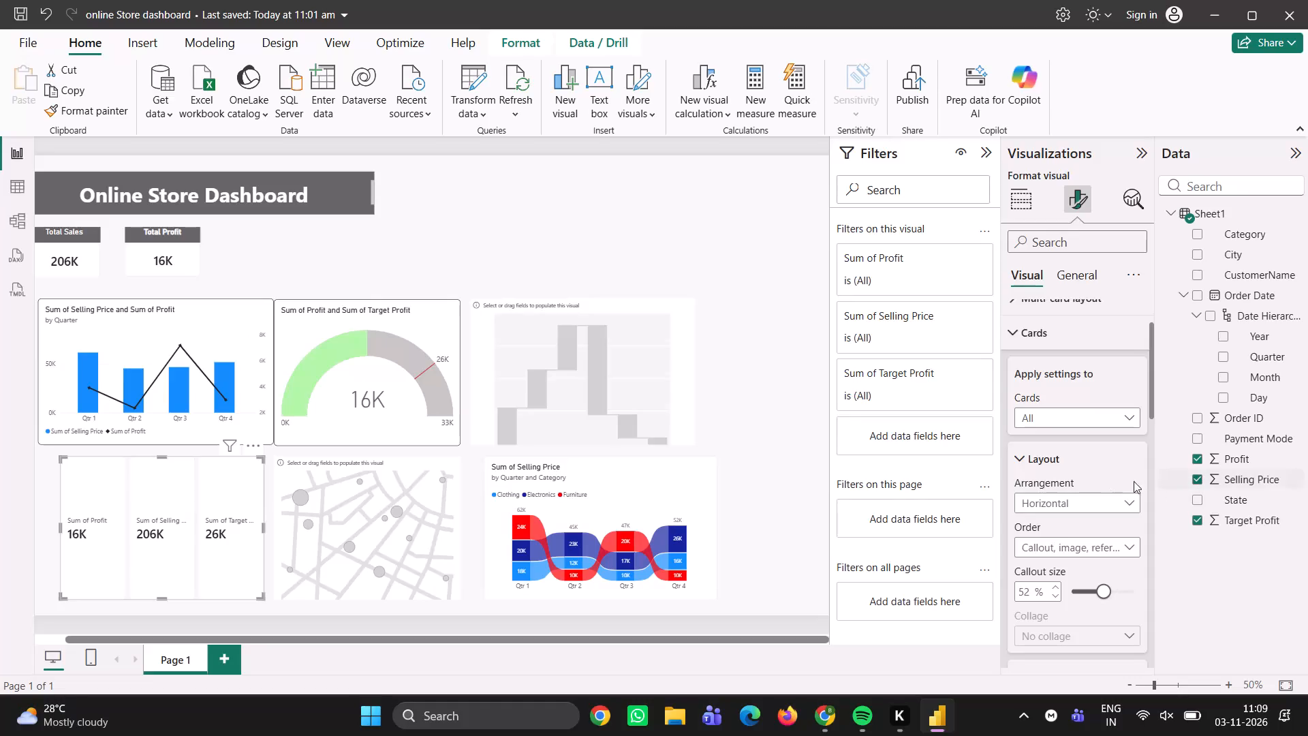
Examine the remaining Cards formatting options, such as shape, padding, border, divider, background, accent bar and shadow.
left_click(1096, 522)
scroll(1087, 520, "down", 1)
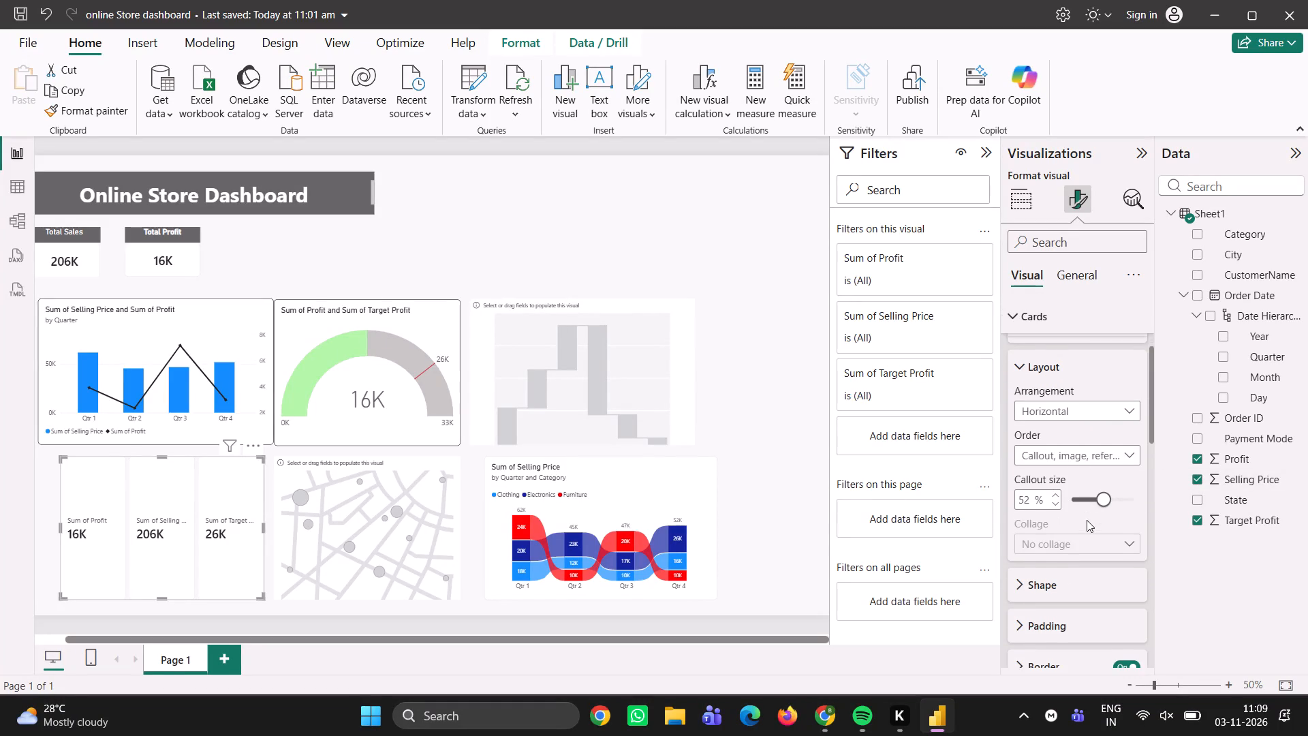
scroll(1087, 520, "down", 2)
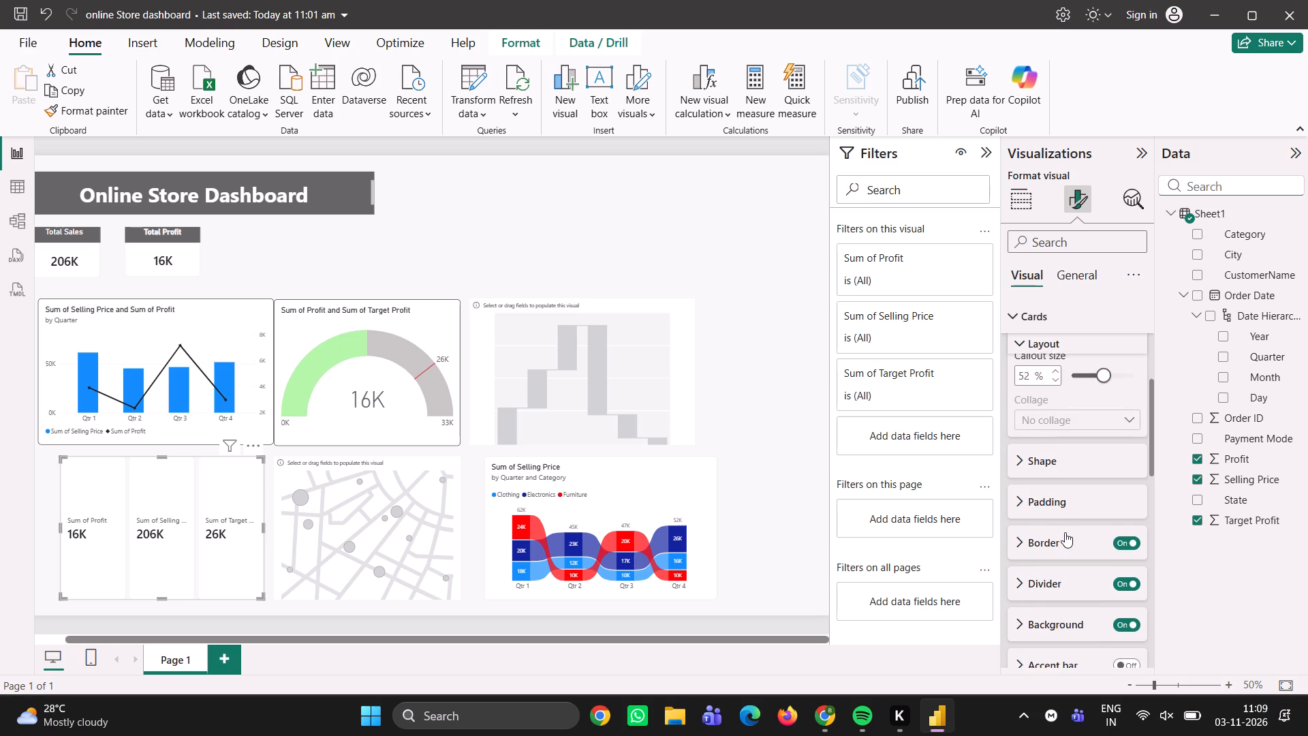
scroll(1065, 532, "down", 1)
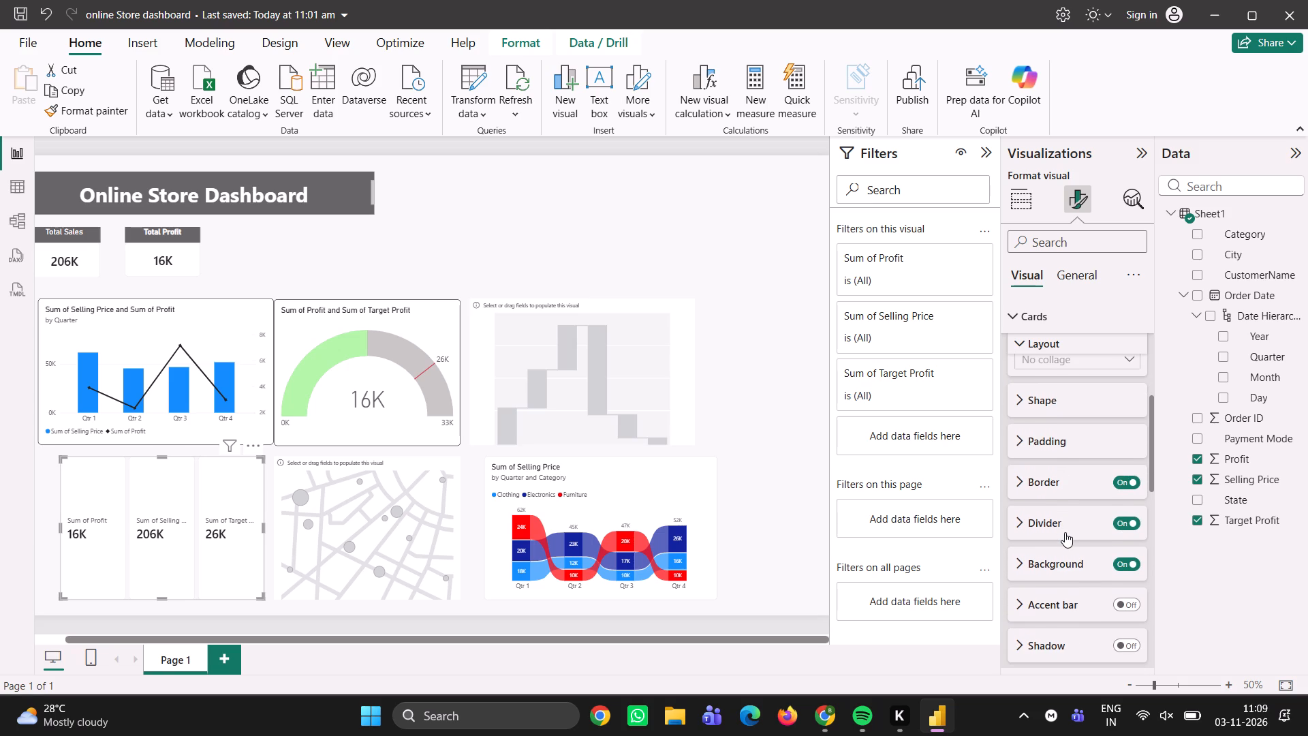
scroll(1065, 532, "up", 3)
scroll(1066, 414, "up", 4)
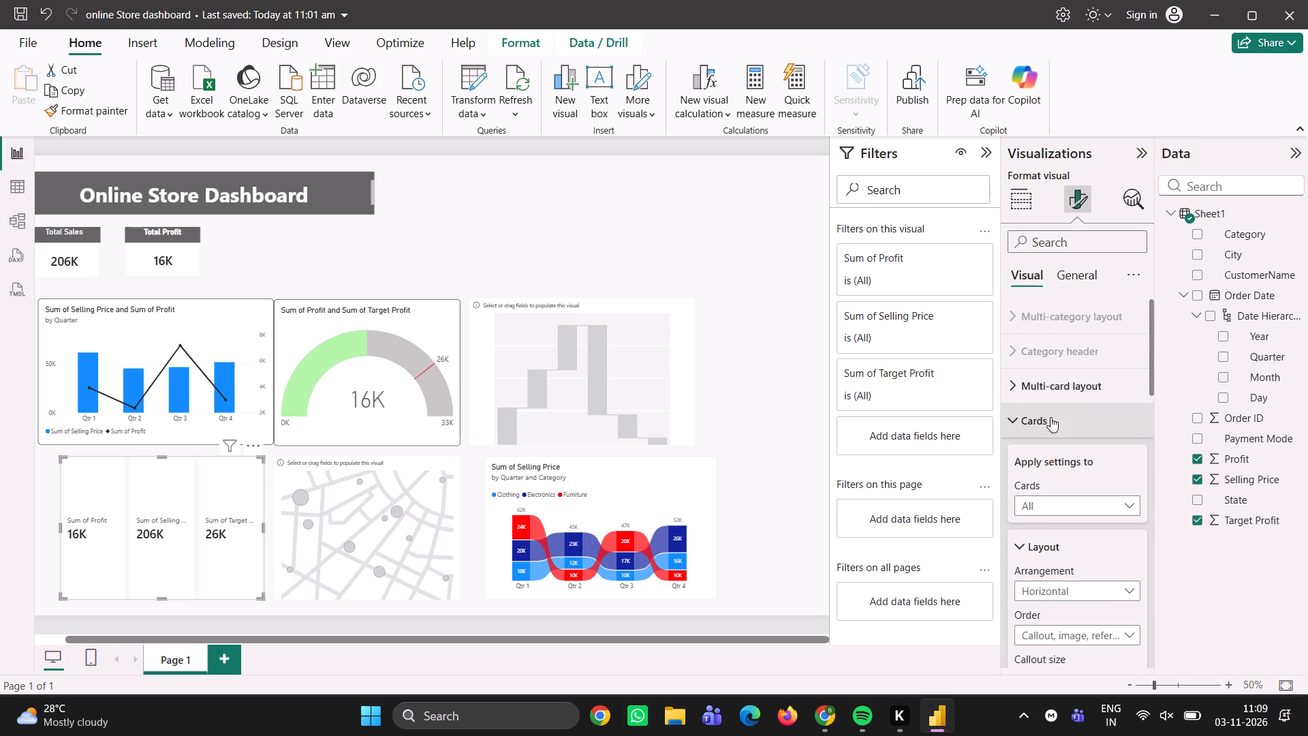
Deselect the Profit, Selling Price and Target Profit card and select it again to show its assigned fields.
left_click(757, 320)
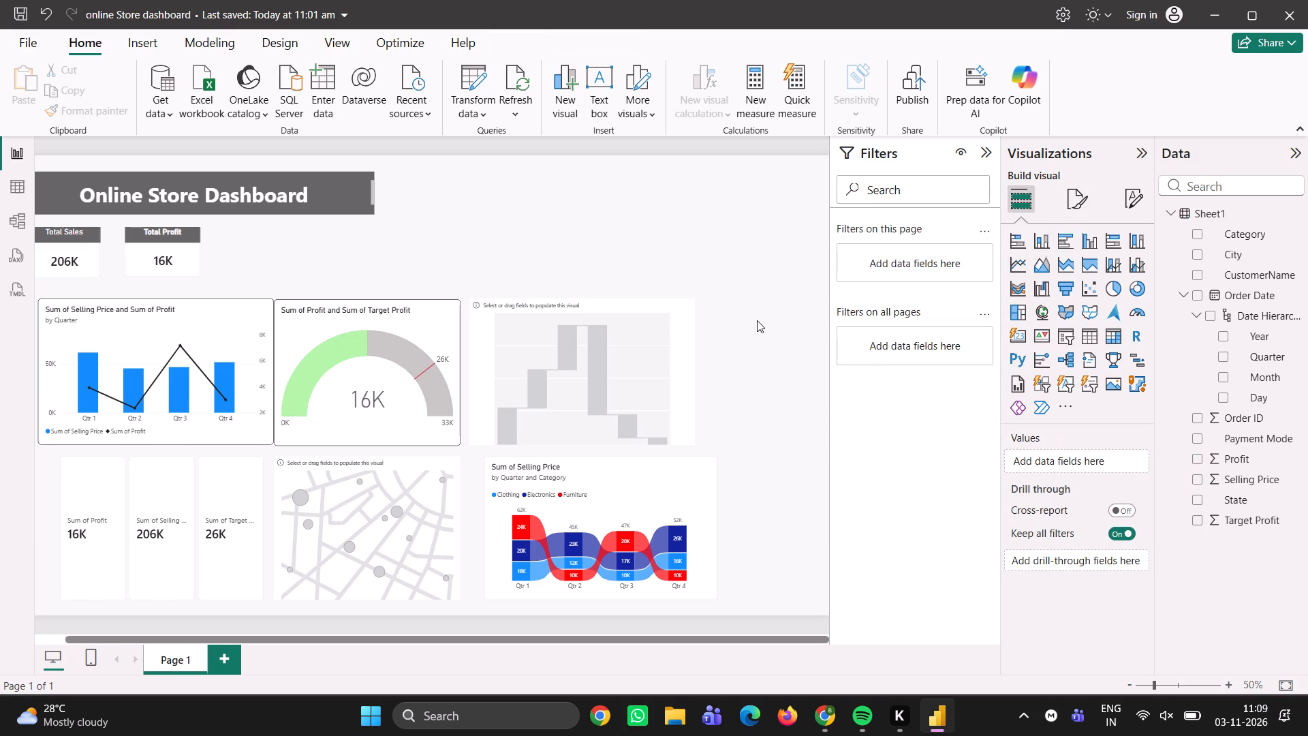
left_click(126, 551)
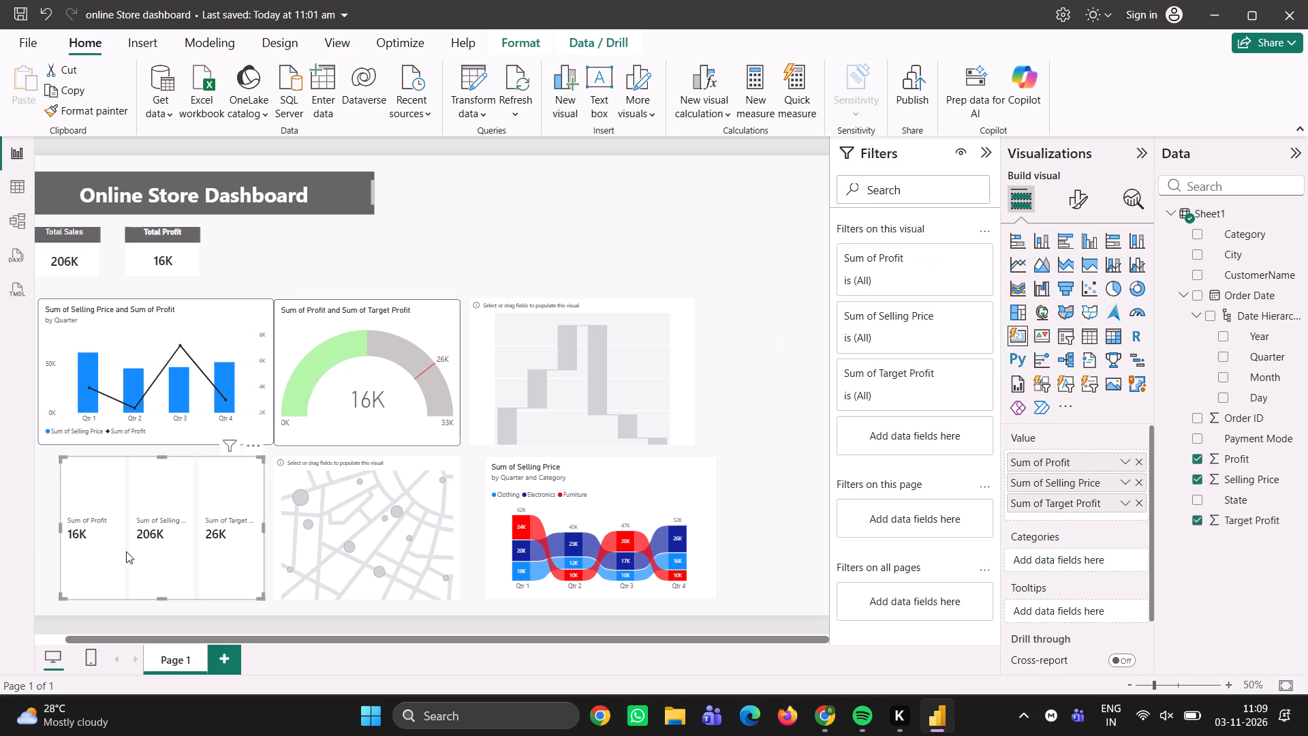